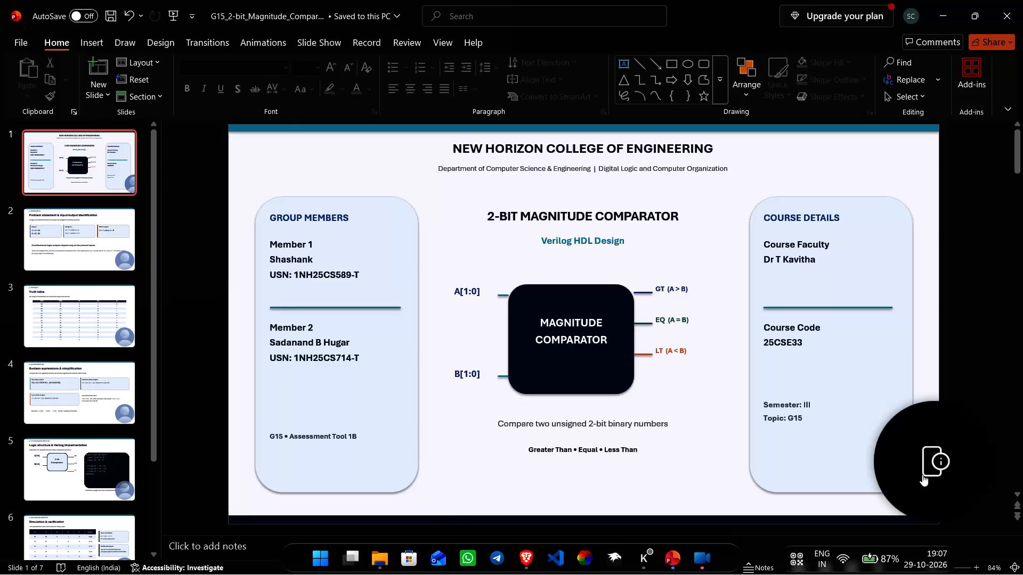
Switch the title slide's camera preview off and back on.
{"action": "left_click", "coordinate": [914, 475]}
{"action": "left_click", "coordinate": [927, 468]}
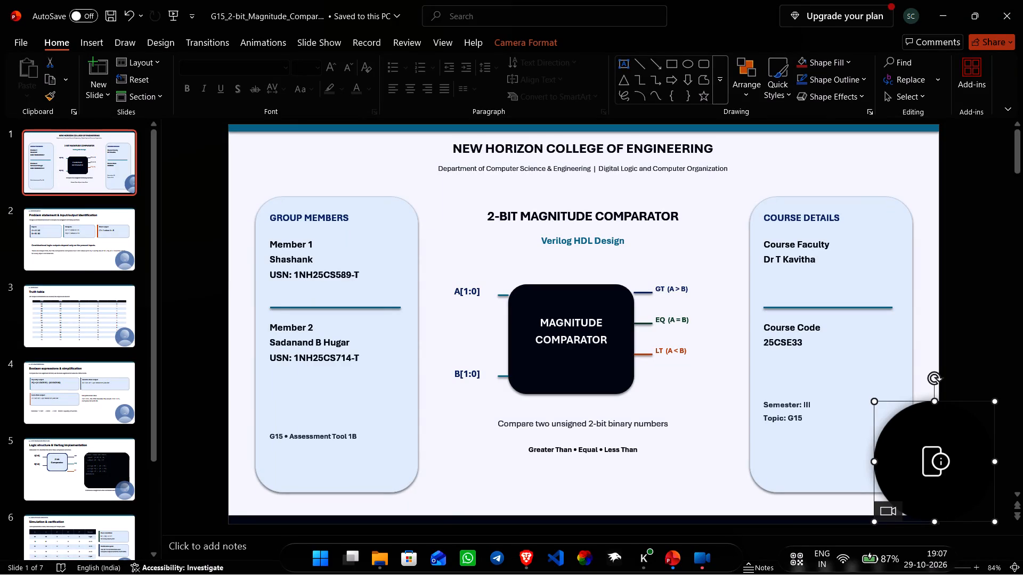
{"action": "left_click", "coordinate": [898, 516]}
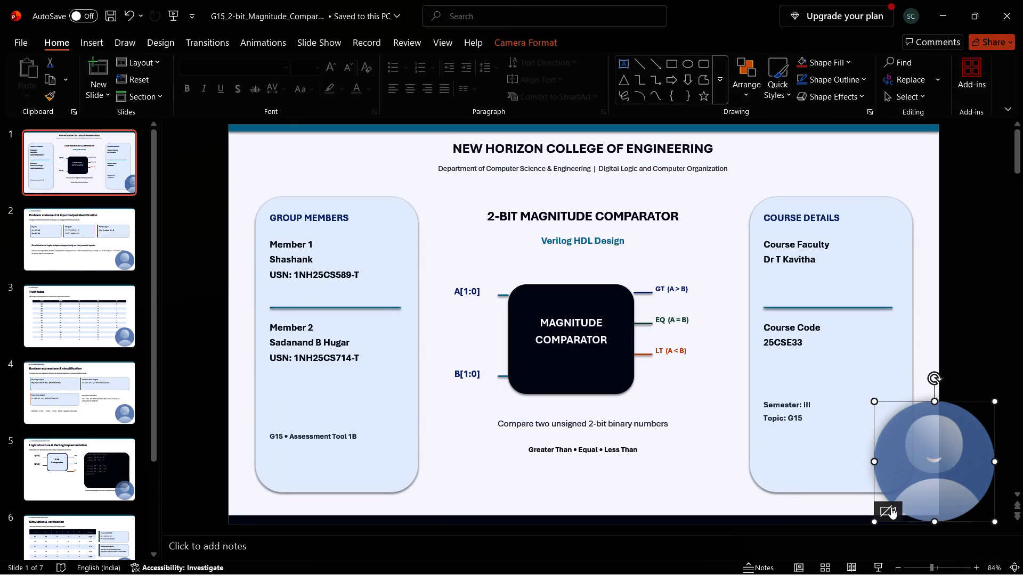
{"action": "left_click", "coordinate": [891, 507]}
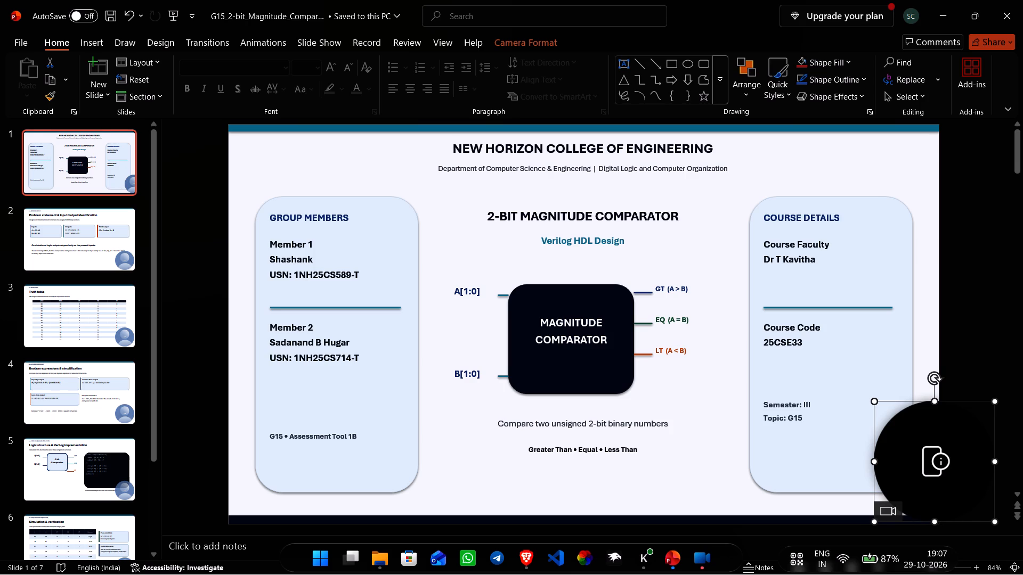
Move the Semester and Topic text box slightly higher within the Course Details card on the title slide.
{"action": "left_click_drag", "start_coordinate": [762, 406], "coordinate": [757, 416]}
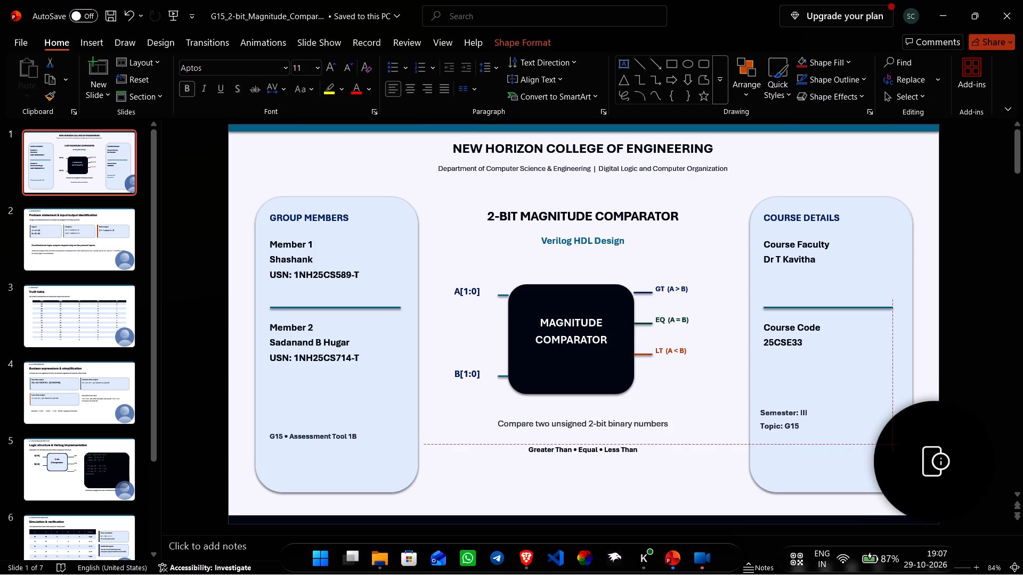
{"action": "left_click_drag", "start_coordinate": [757, 416], "coordinate": [759, 400]}
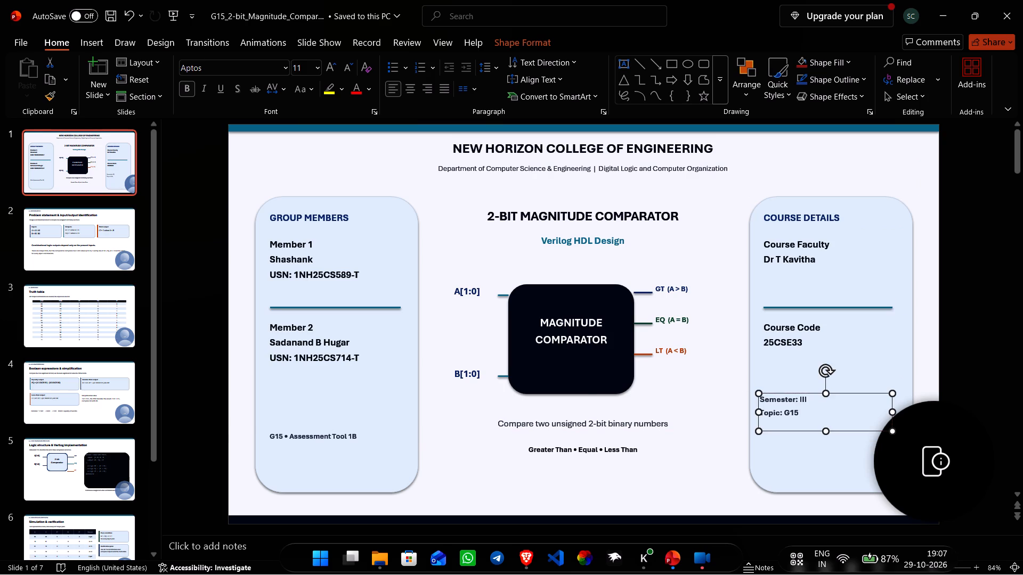
{"action": "left_click", "coordinate": [728, 417]}
{"action": "left_click", "coordinate": [733, 478]}
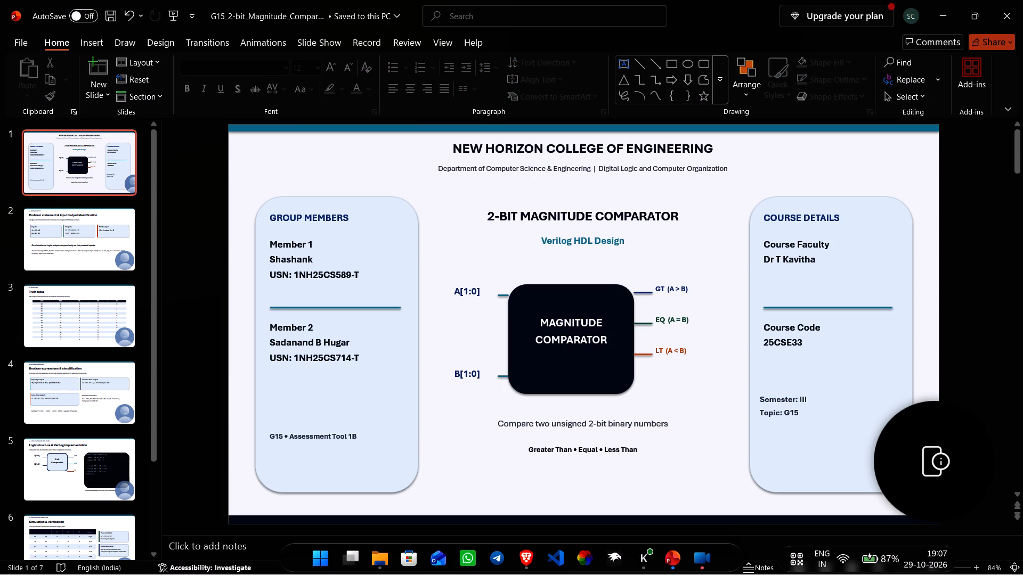
Examine the problem statement, truth table and Boolean expressions slides, moving back and forth among the first four slides.
{"action": "left_click", "coordinate": [109, 226]}
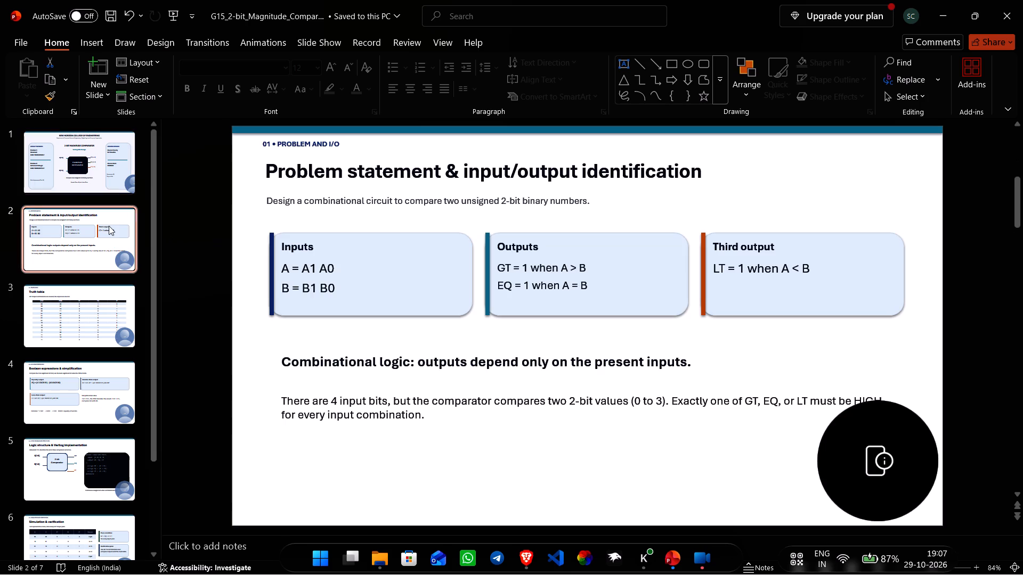
{"action": "left_click", "coordinate": [51, 150]}
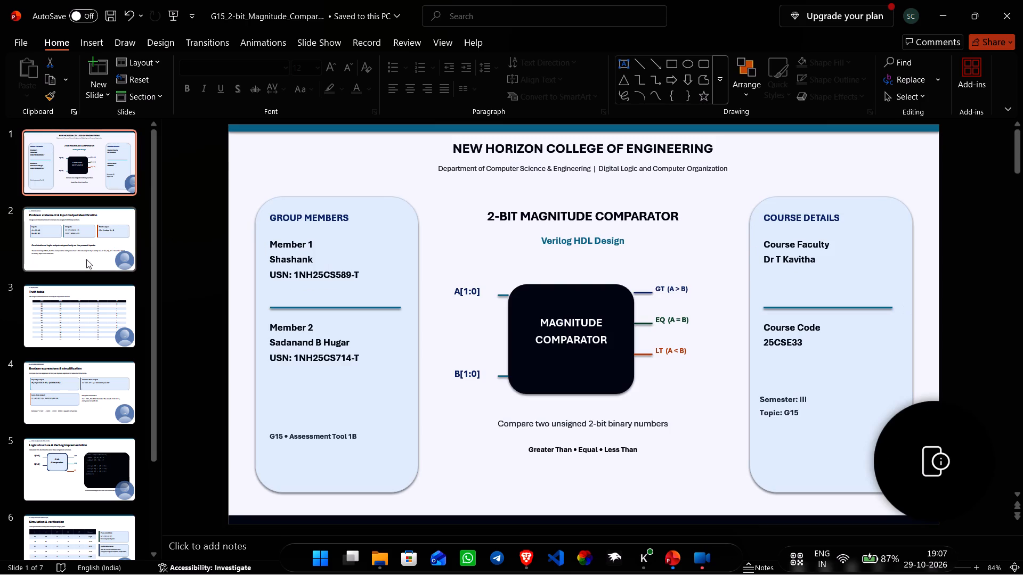
{"action": "left_click", "coordinate": [86, 257]}
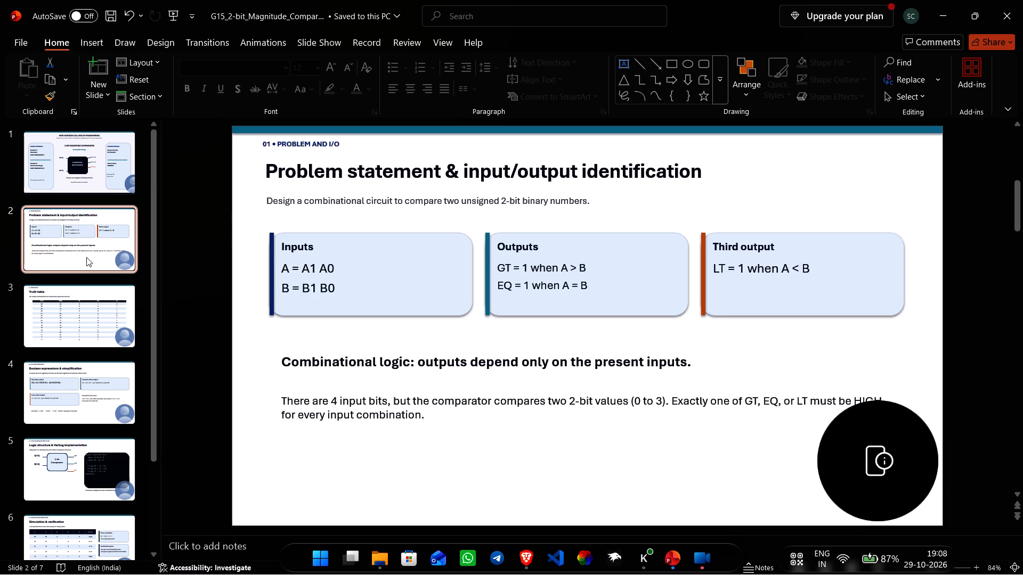
{"action": "left_click", "coordinate": [97, 317]}
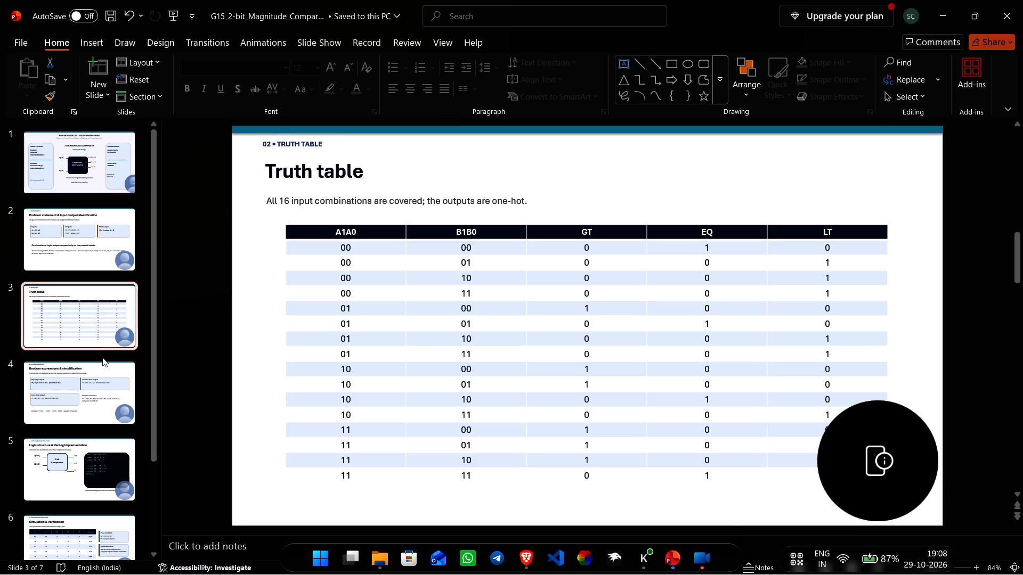
{"action": "left_click", "coordinate": [104, 361]}
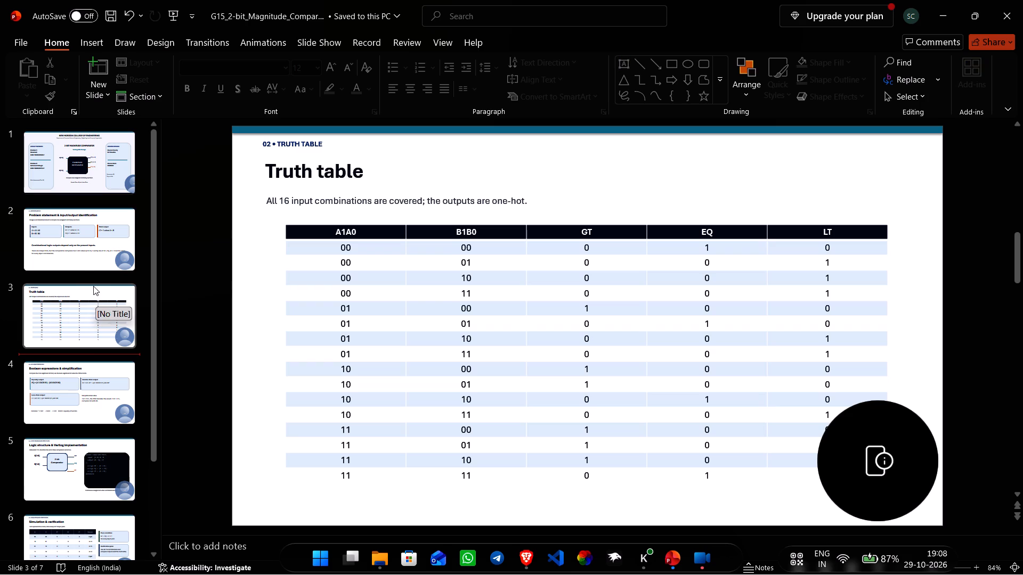
{"action": "left_click", "coordinate": [82, 256]}
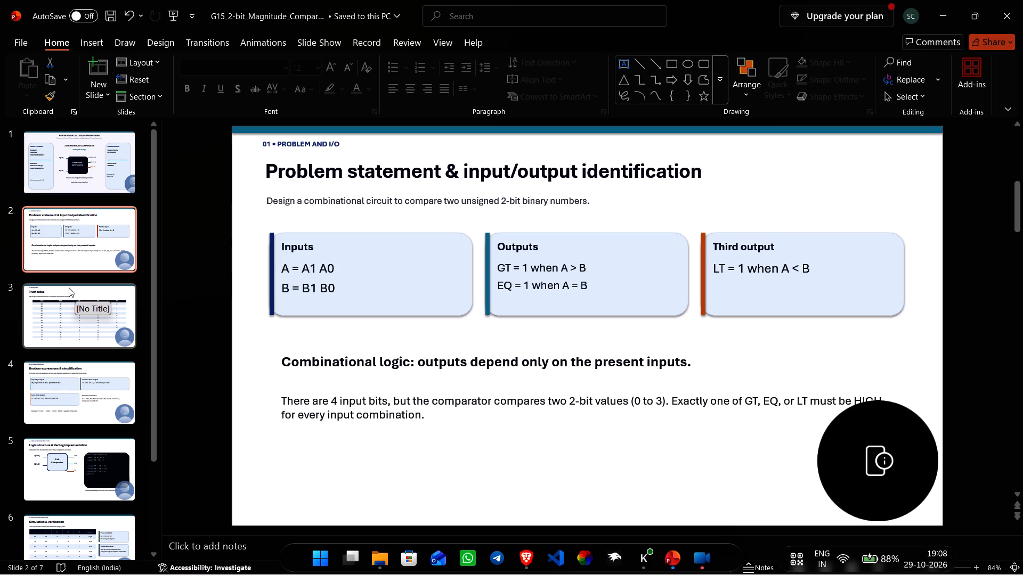
{"action": "left_click", "coordinate": [61, 303]}
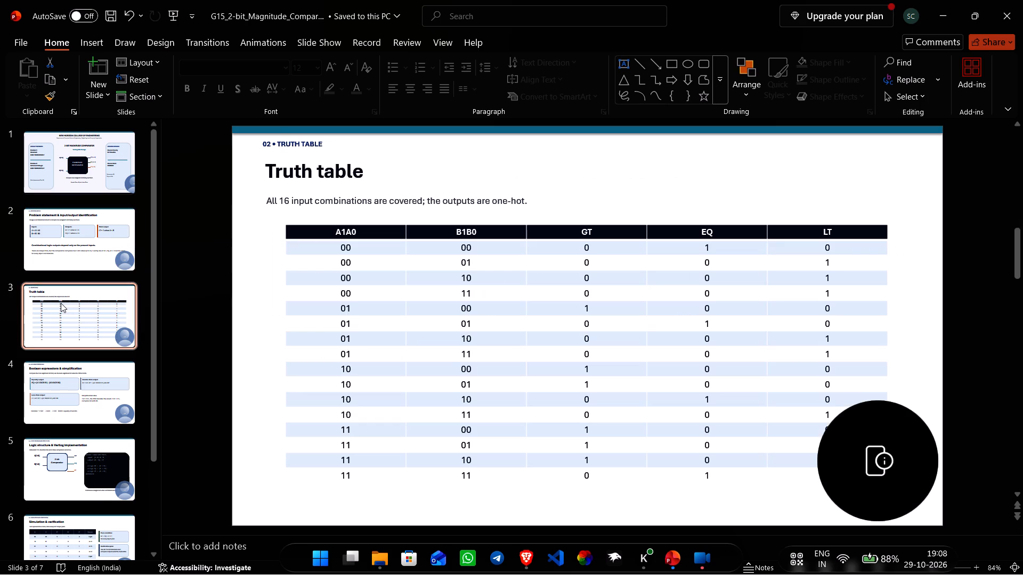
{"action": "left_click", "coordinate": [83, 372]}
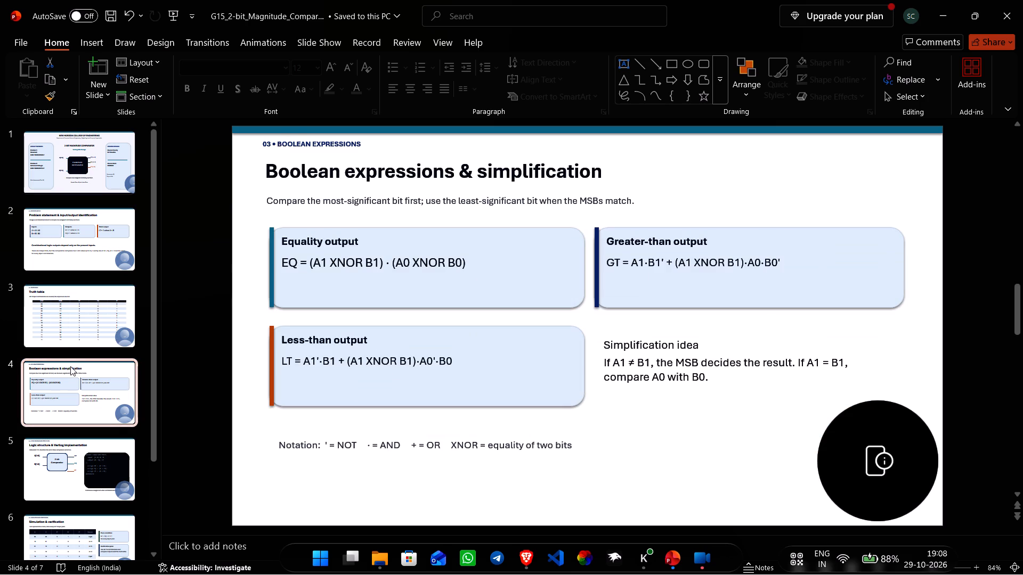
{"action": "left_click", "coordinate": [41, 321]}
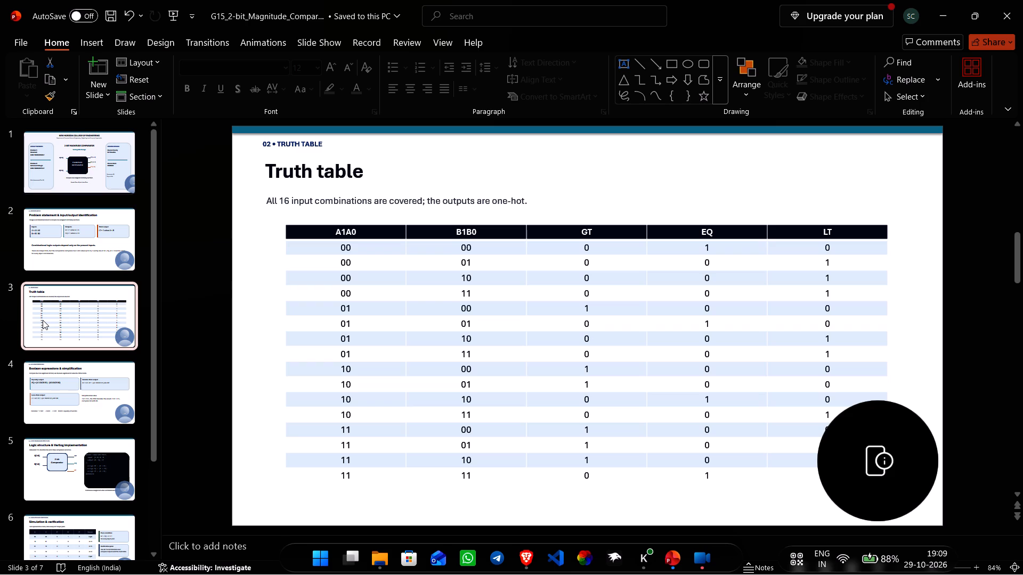
{"action": "left_click", "coordinate": [51, 227]}
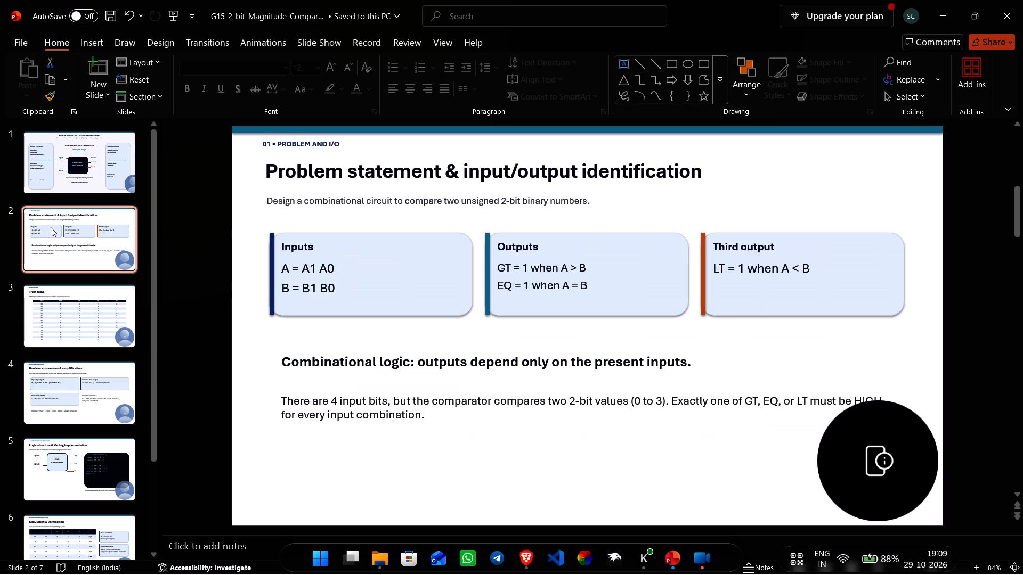
Go through the whole deck from the title slide to the Conclusion slide, checking each slide's content.
{"action": "left_click", "coordinate": [52, 173]}
{"action": "left_click", "coordinate": [52, 228]}
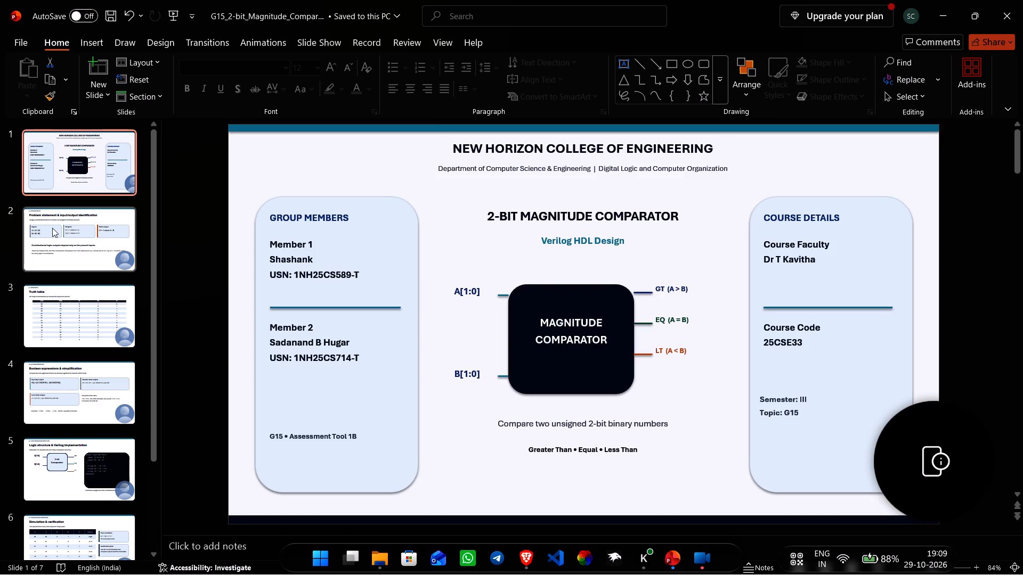
{"action": "left_click", "coordinate": [78, 323]}
{"action": "scroll", "coordinate": [78, 323], "scroll_direction": "down", "scroll_amount": 1}
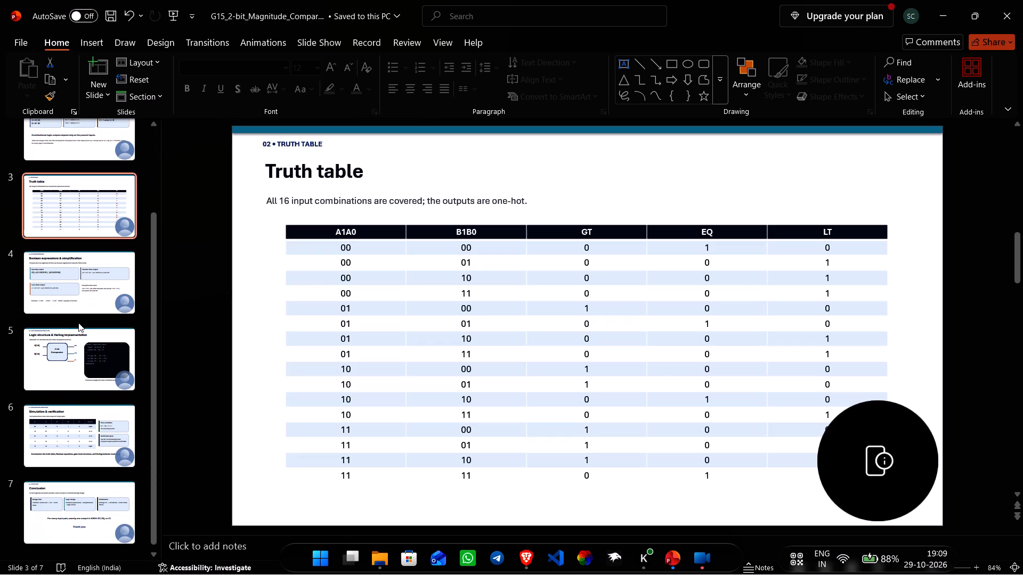
{"action": "left_click", "coordinate": [78, 293]}
{"action": "left_click", "coordinate": [79, 344]}
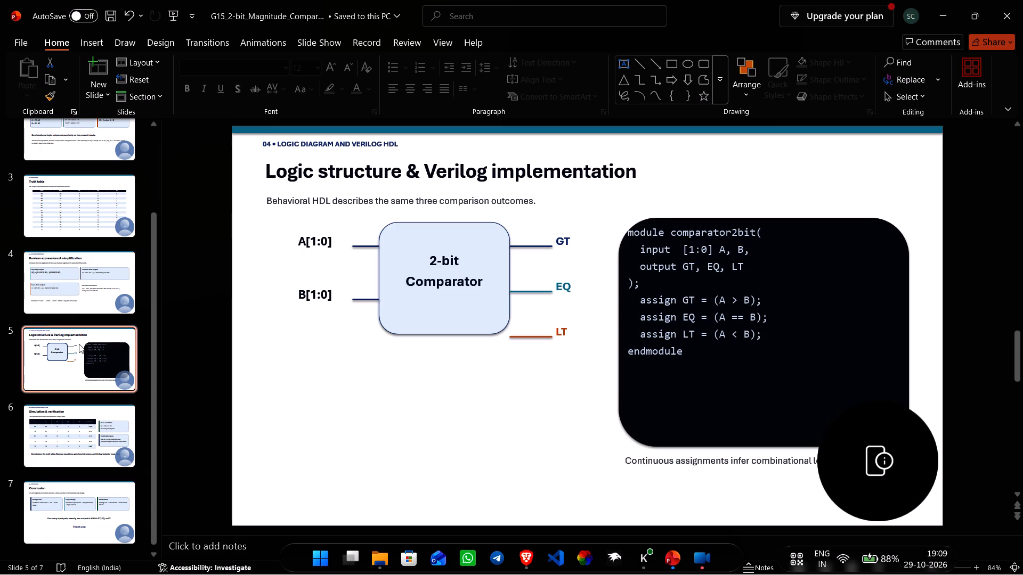
{"action": "left_click", "coordinate": [102, 450]}
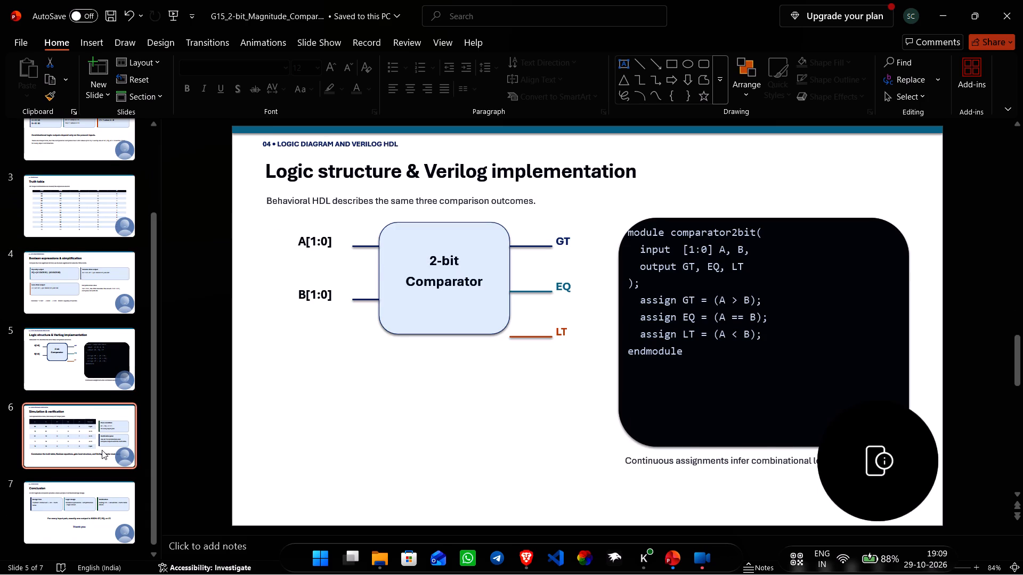
{"action": "scroll", "coordinate": [102, 450], "scroll_direction": "down", "scroll_amount": 1}
{"action": "left_click", "coordinate": [95, 507]}
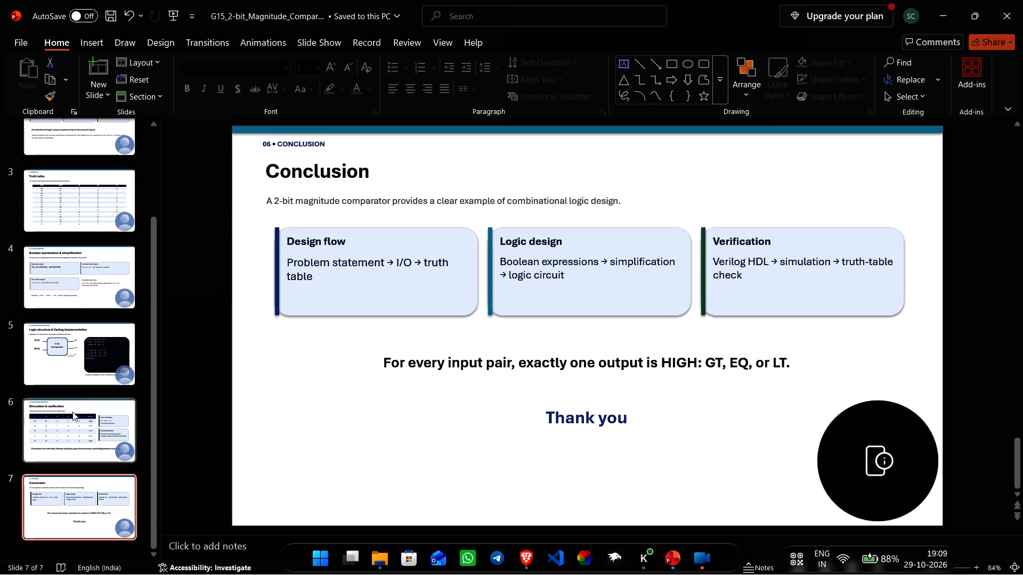
Return to the title slide and review the first four slides again, ending on the problem statement slide.
{"action": "scroll", "coordinate": [72, 412], "scroll_direction": "up", "scroll_amount": 5}
{"action": "scroll", "coordinate": [43, 310], "scroll_direction": "up", "scroll_amount": 3}
{"action": "scroll", "coordinate": [85, 473], "scroll_direction": "down", "scroll_amount": 1, "text": "ctrl"}
{"action": "scroll", "coordinate": [85, 473], "scroll_direction": "up", "scroll_amount": 2, "text": "ctrl"}
{"action": "scroll", "coordinate": [85, 473], "scroll_direction": "up", "scroll_amount": 5}
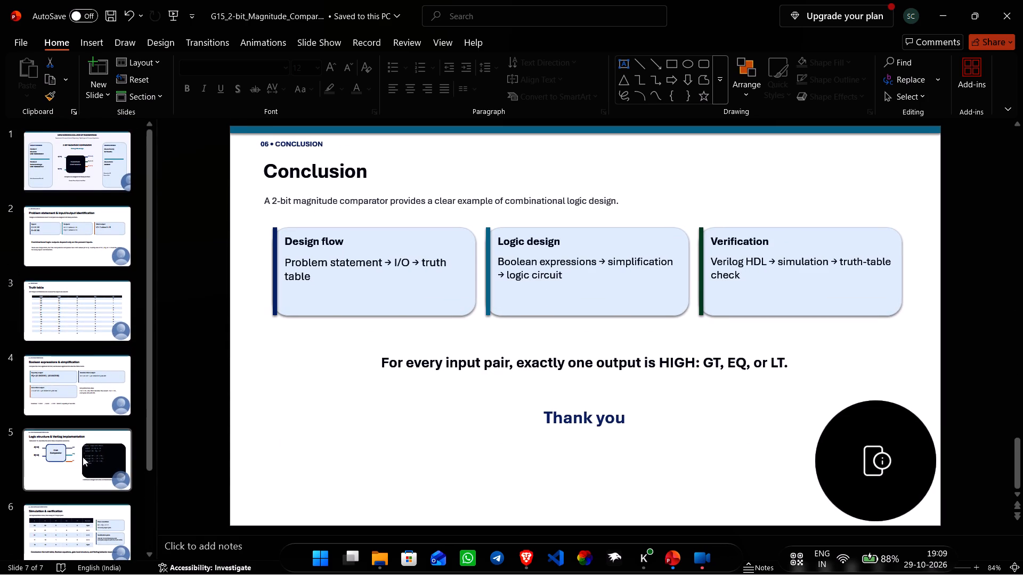
{"action": "left_click", "coordinate": [52, 171]}
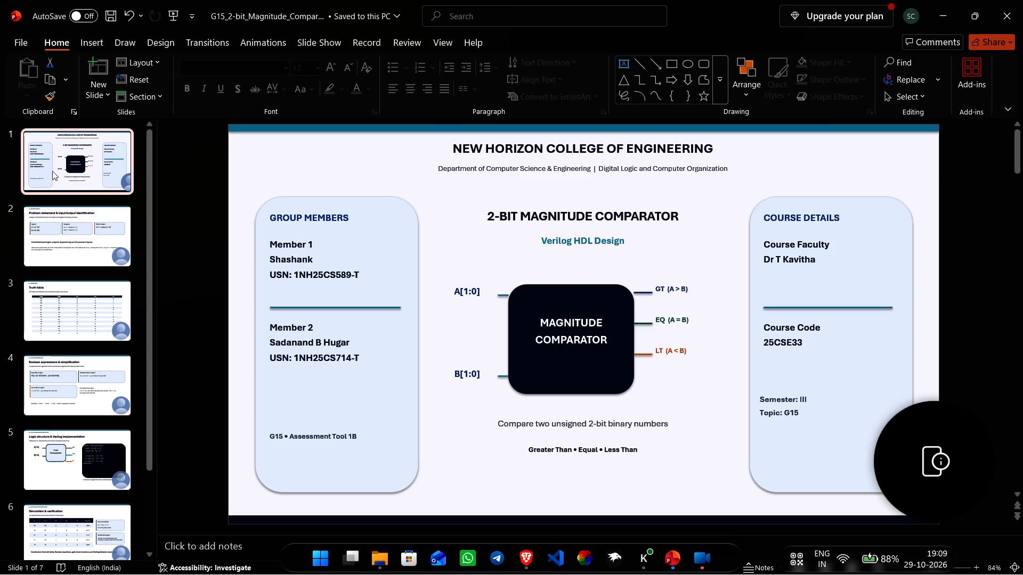
{"action": "left_click", "coordinate": [77, 223]}
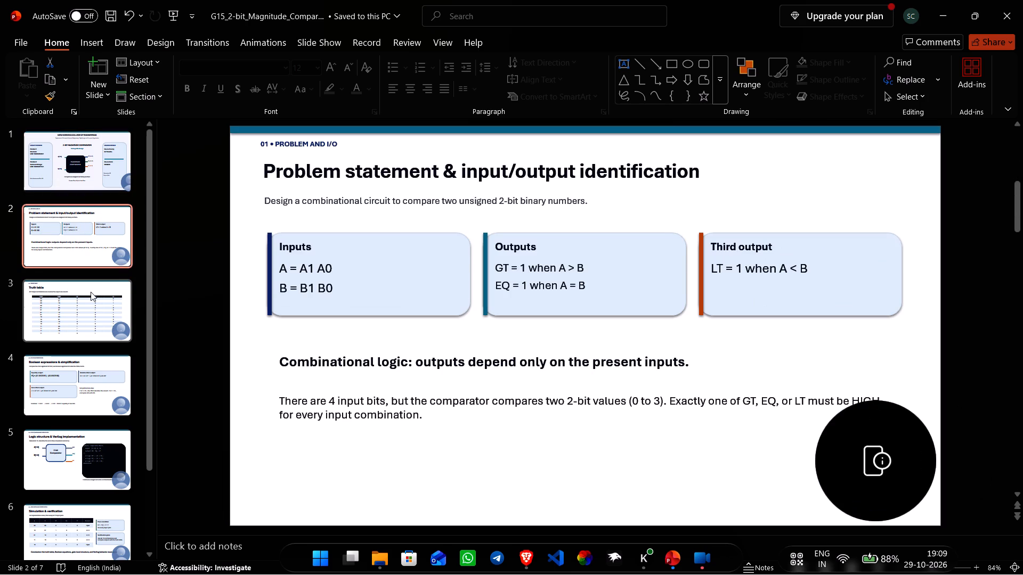
{"action": "left_click", "coordinate": [91, 292]}
{"action": "left_click", "coordinate": [95, 385]}
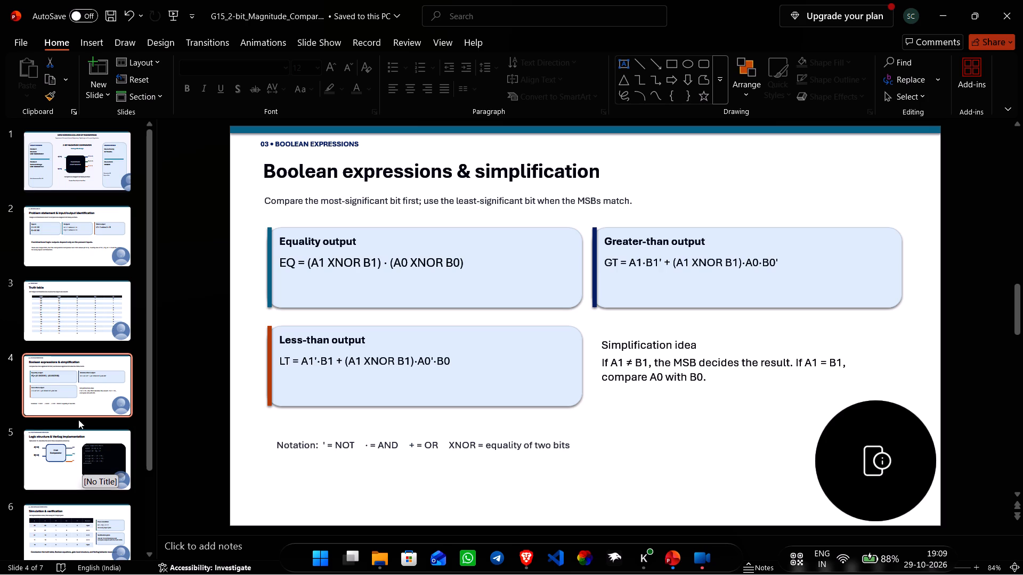
{"action": "left_click", "coordinate": [77, 179]}
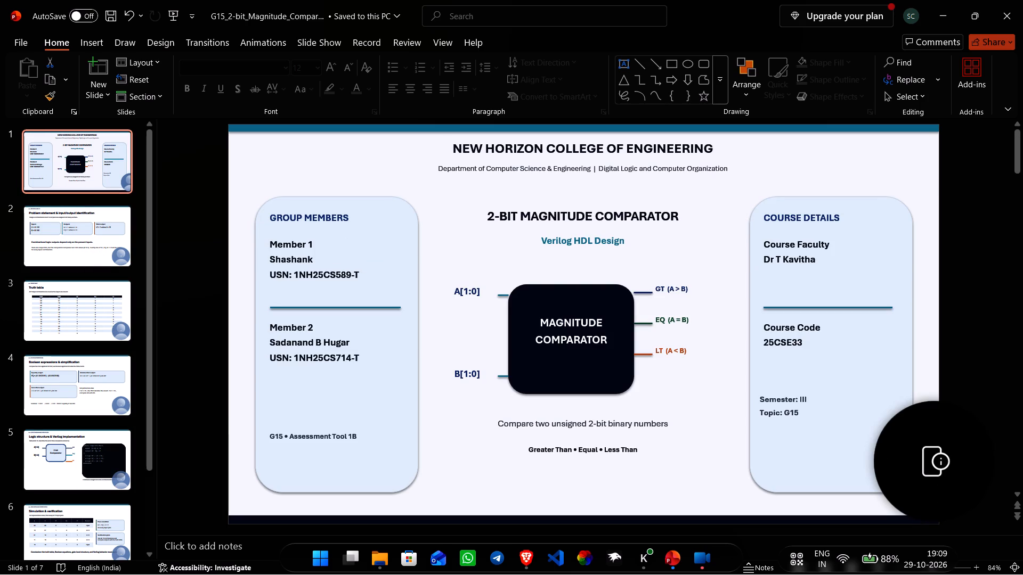
{"action": "left_click", "coordinate": [70, 266]}
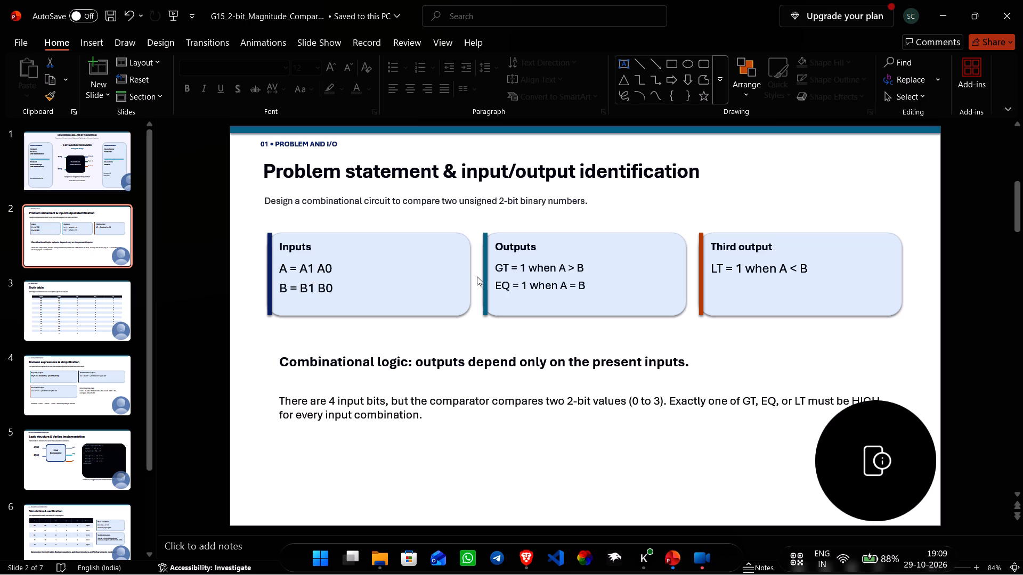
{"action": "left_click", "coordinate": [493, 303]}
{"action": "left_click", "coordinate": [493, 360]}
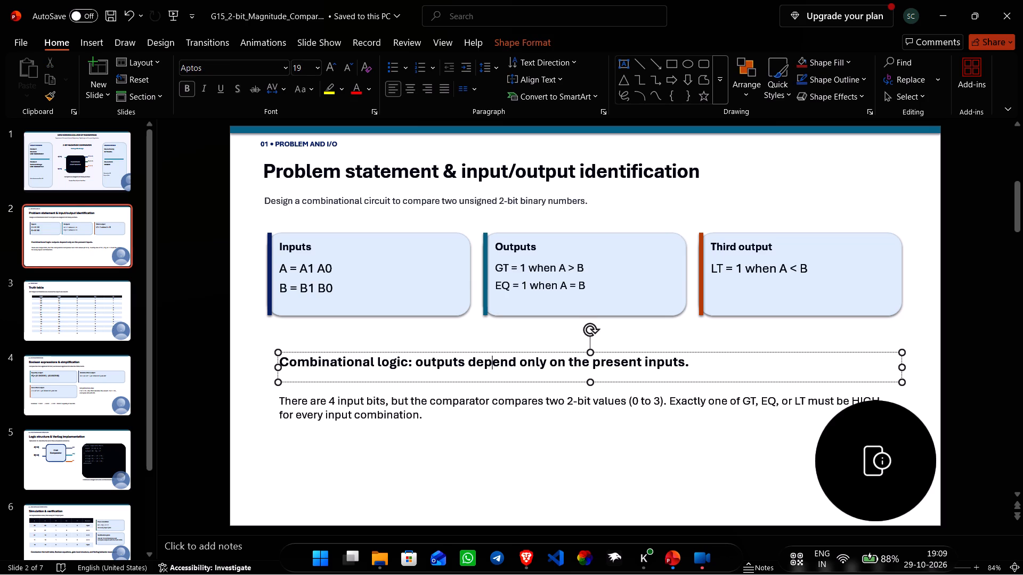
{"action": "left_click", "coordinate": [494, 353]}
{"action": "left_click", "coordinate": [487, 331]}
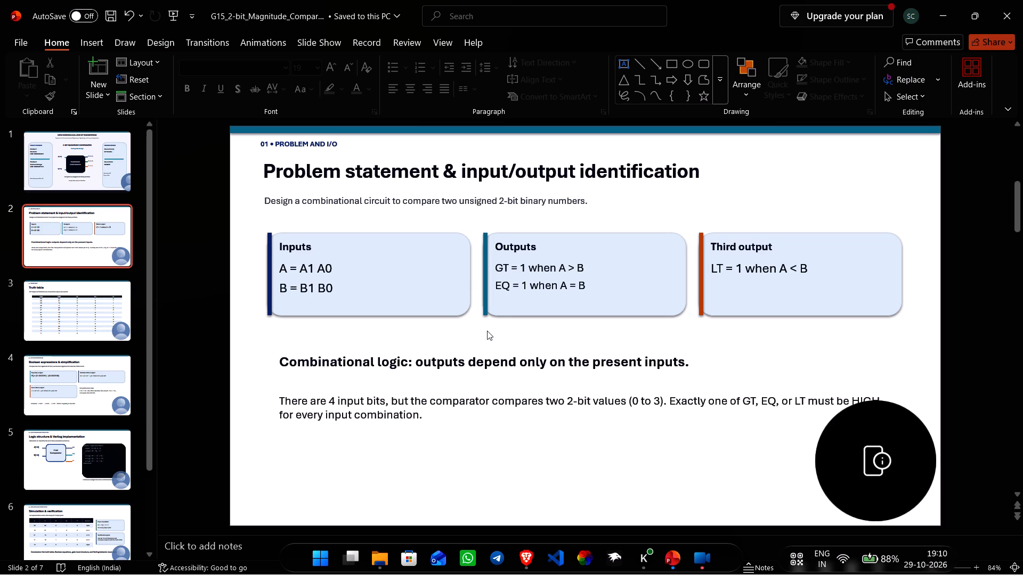
Leave the presentation on the problem statement slide and switch to WhatsApp.
{"action": "left_click", "coordinate": [476, 333]}
{"action": "left_click", "coordinate": [461, 552]}
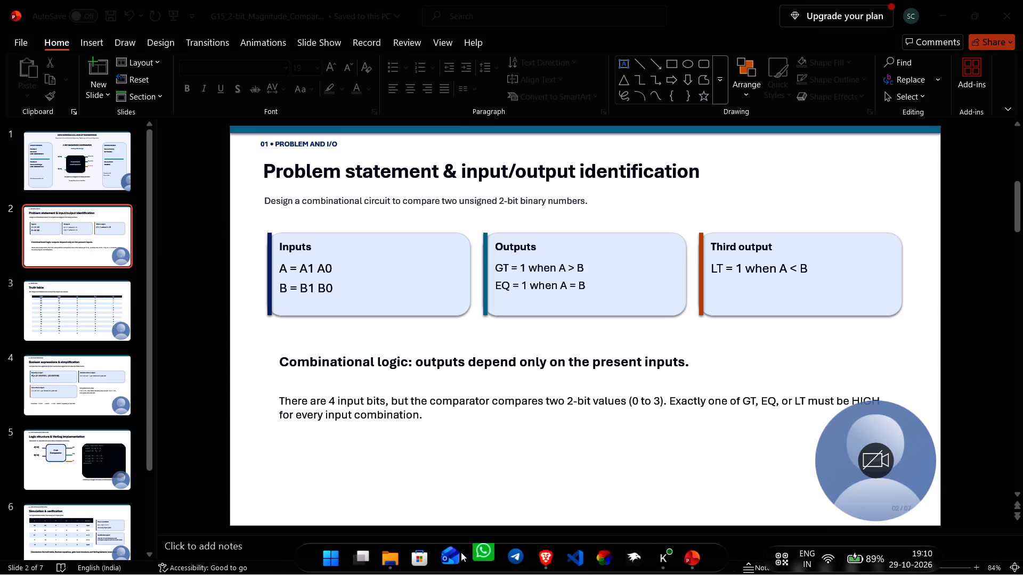
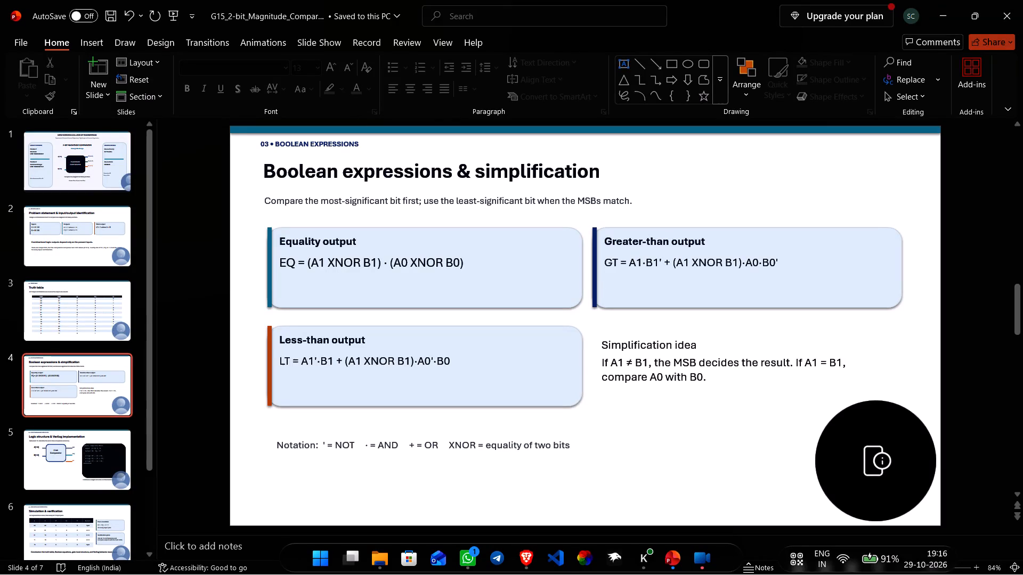
Examine the logic structure and Verilog implementation slide, and go back to the Boolean expressions and simplification slide.
{"action": "left_click", "coordinate": [67, 444]}
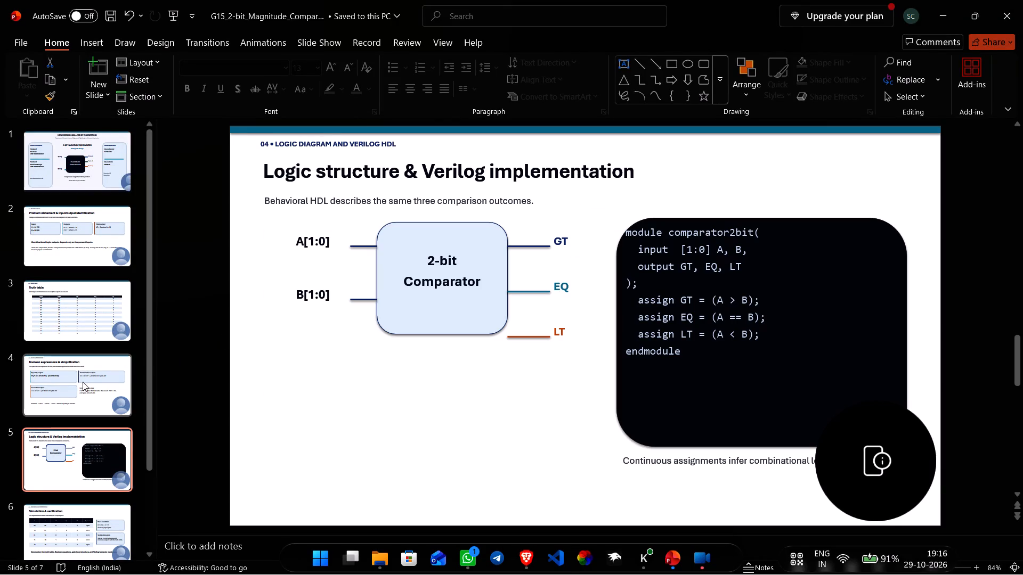
{"action": "scroll", "coordinate": [79, 382], "scroll_direction": "down", "scroll_amount": 2}
{"action": "left_click", "coordinate": [59, 274]}
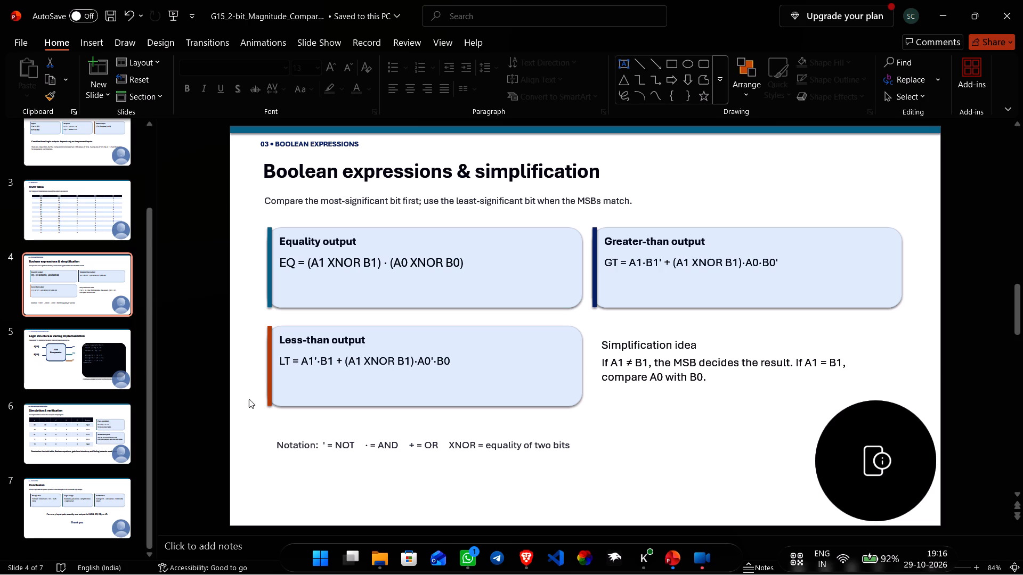
Examine the logic structure and Verilog implementation slide and return to the Boolean expressions and simplification slide.
{"action": "left_click", "coordinate": [35, 371]}
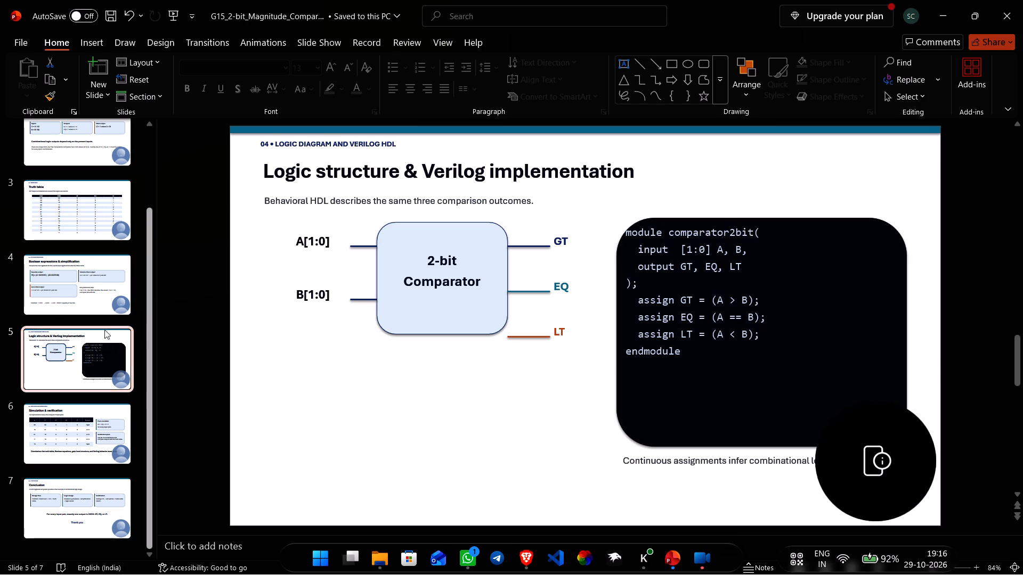
{"action": "left_click", "coordinate": [72, 278]}
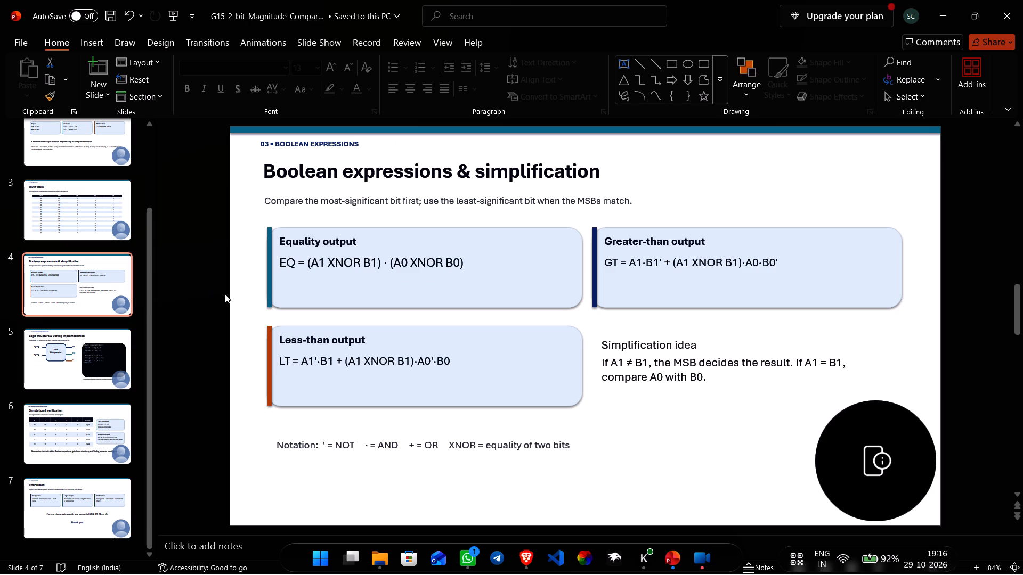
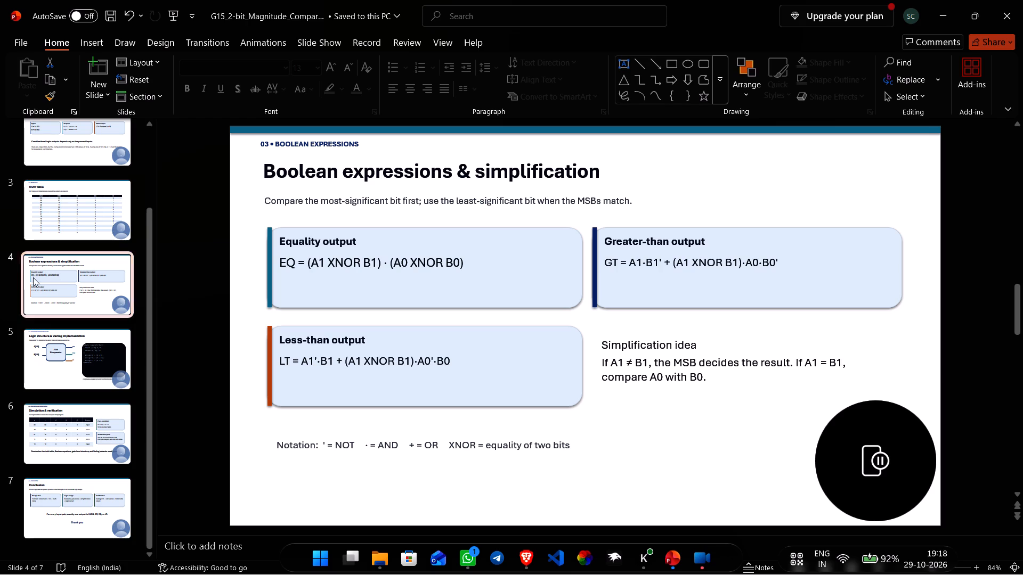
Return to the title slide and examine its comparator diagram, Verilog HDL Design subtitle and course details card.
{"action": "scroll", "coordinate": [31, 196], "scroll_direction": "up", "scroll_amount": 6}
{"action": "left_click", "coordinate": [64, 150]}
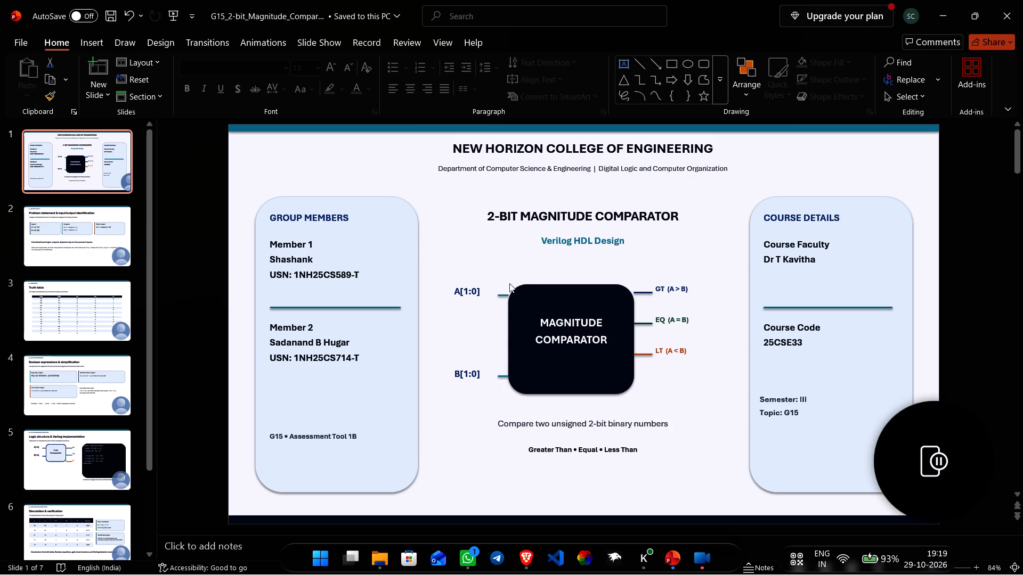
{"action": "left_click", "coordinate": [531, 303]}
{"action": "left_click", "coordinate": [509, 246]}
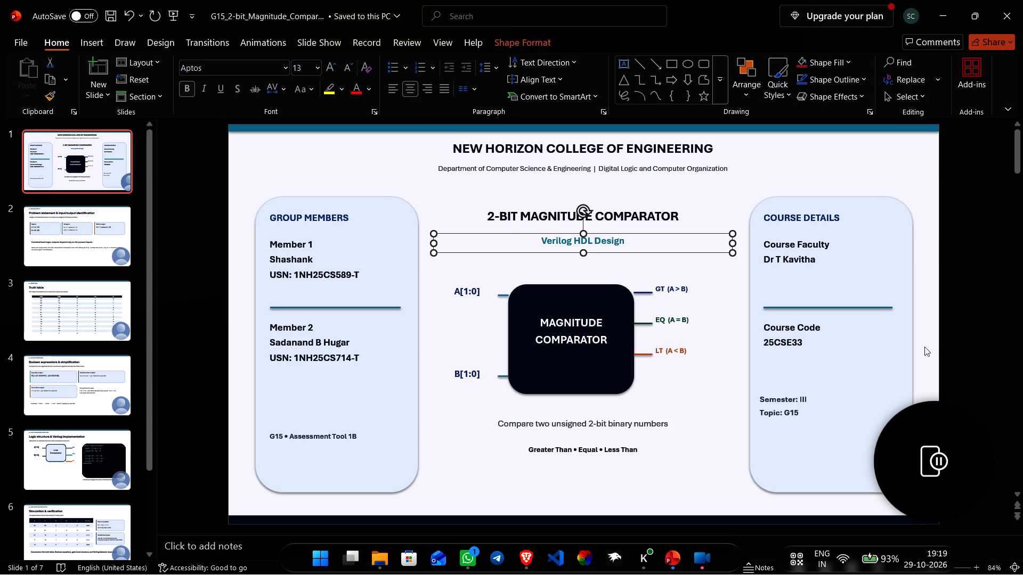
{"action": "left_click", "coordinate": [852, 287]}
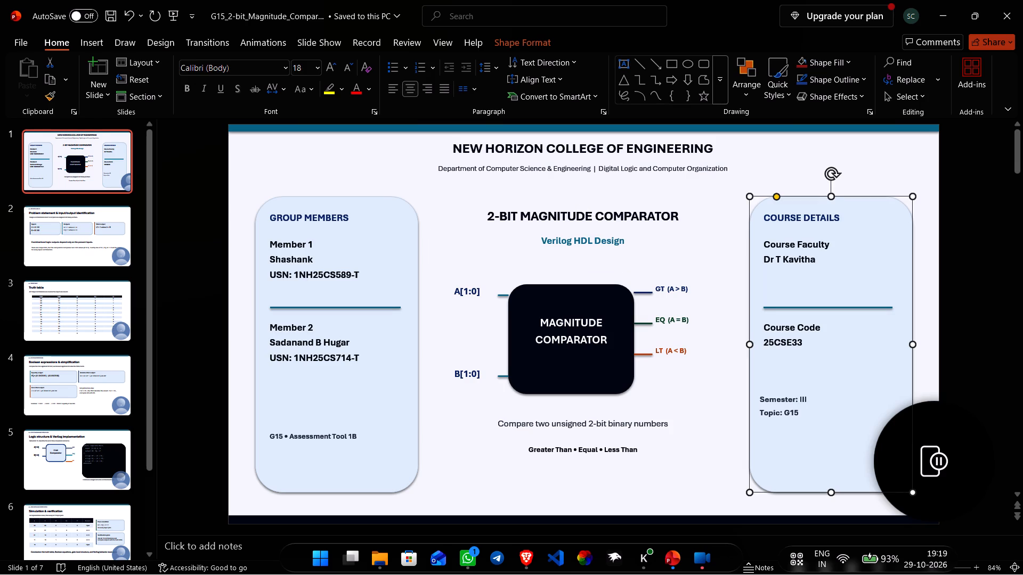
{"action": "left_click", "coordinate": [821, 360]}
{"action": "left_click", "coordinate": [832, 245]}
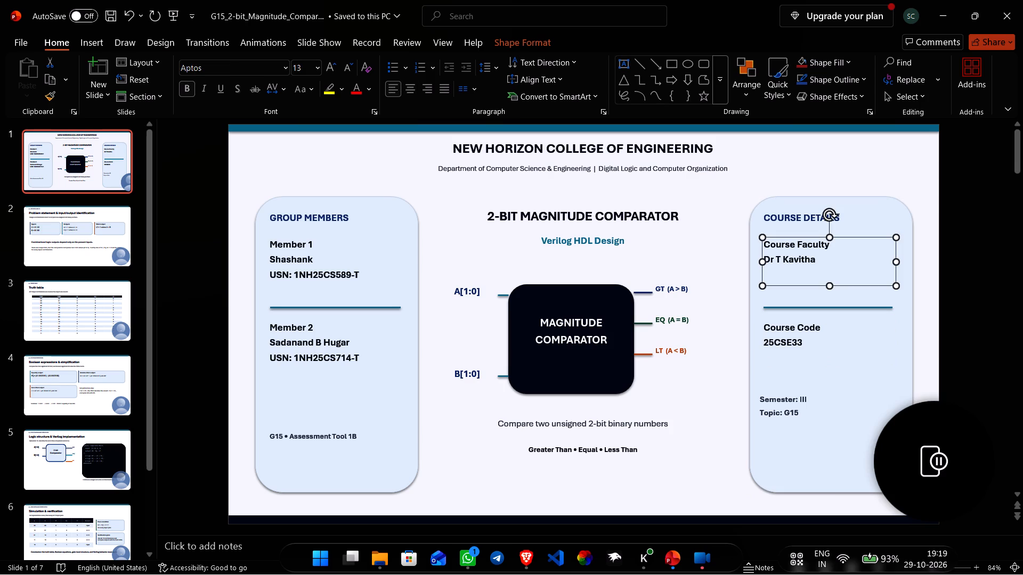
{"action": "left_click", "coordinate": [839, 249]}
{"action": "scroll", "coordinate": [12, 313], "scroll_direction": "down", "scroll_amount": 1}
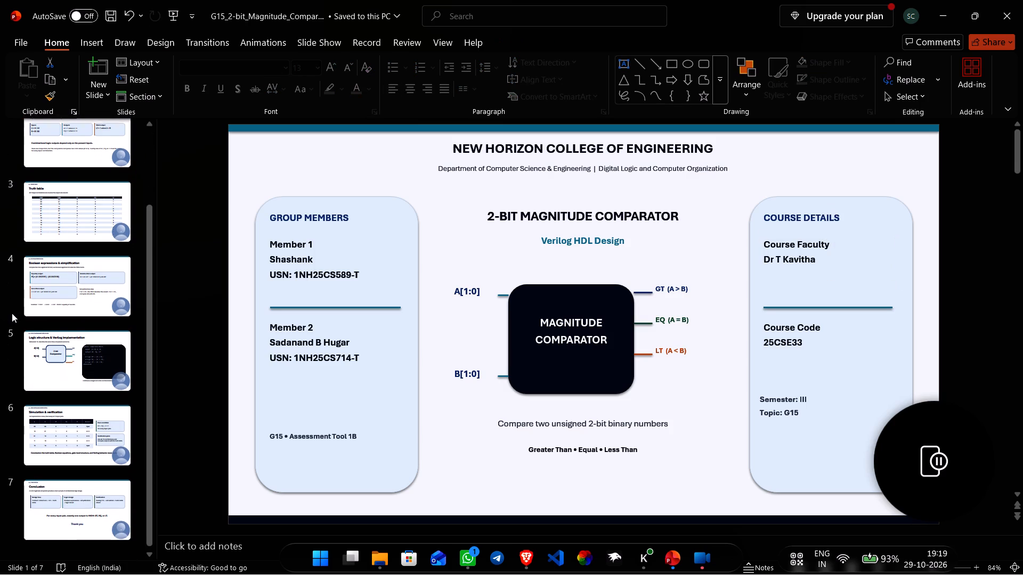
{"action": "scroll", "coordinate": [12, 313], "scroll_direction": "down", "scroll_amount": 2}
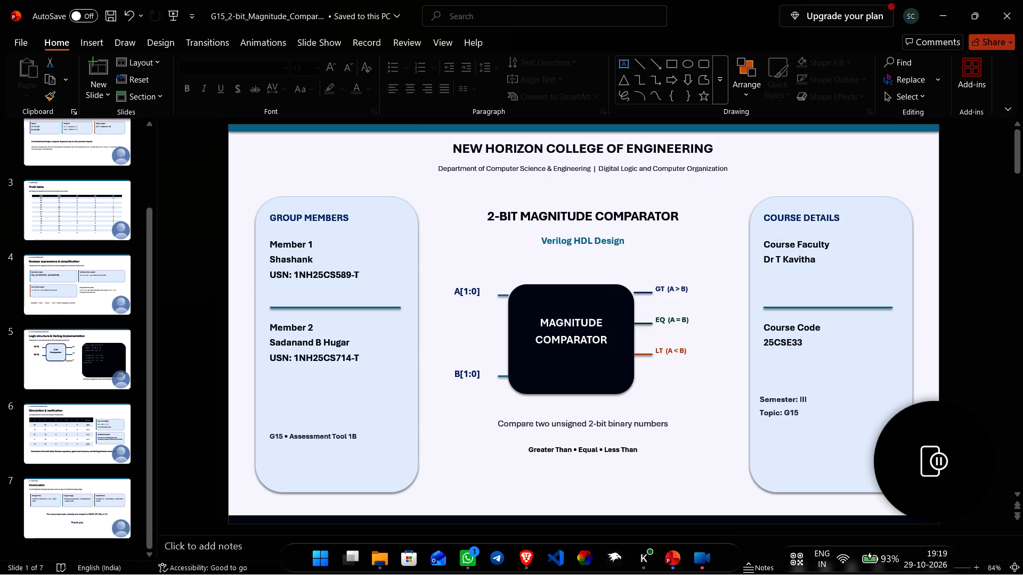
{"action": "left_click", "coordinate": [792, 286]}
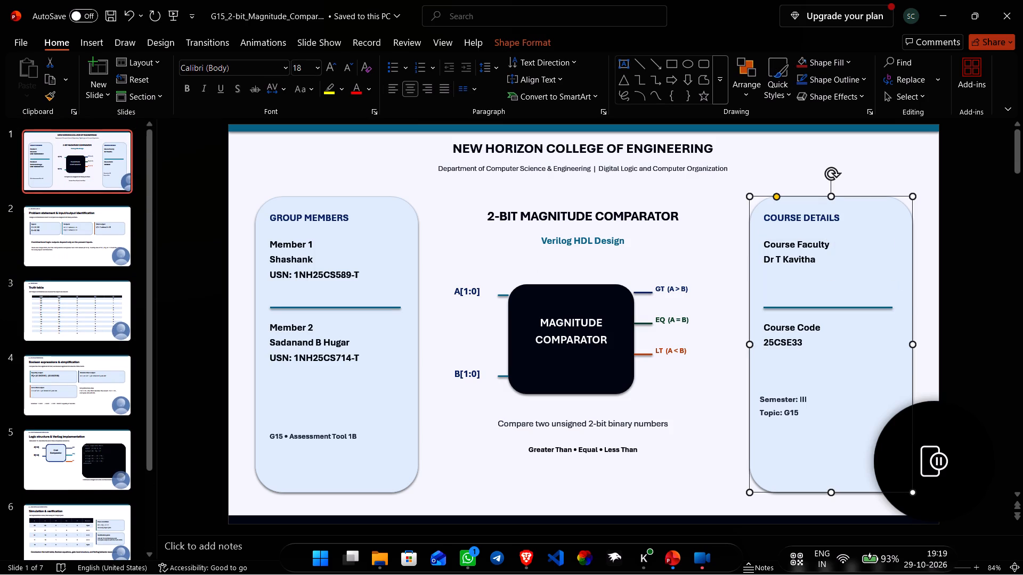
Review the closing slides from Logic structure & Verilog implementation through Simulation & verification to the Conclusion.
{"action": "left_click", "coordinate": [76, 455]}
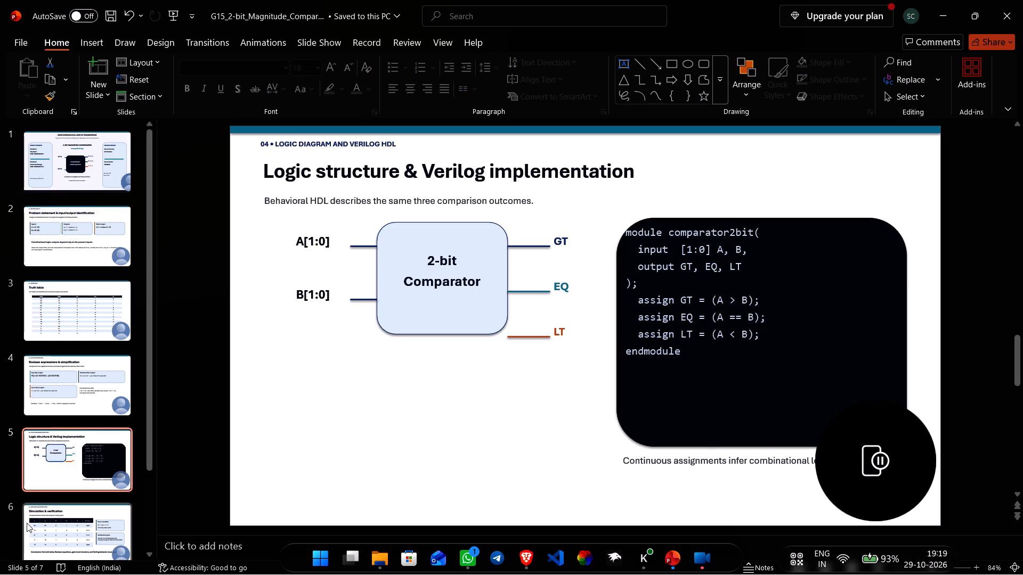
{"action": "left_click", "coordinate": [27, 523]}
{"action": "scroll", "coordinate": [47, 430], "scroll_direction": "down", "scroll_amount": 1}
{"action": "left_click", "coordinate": [64, 486]}
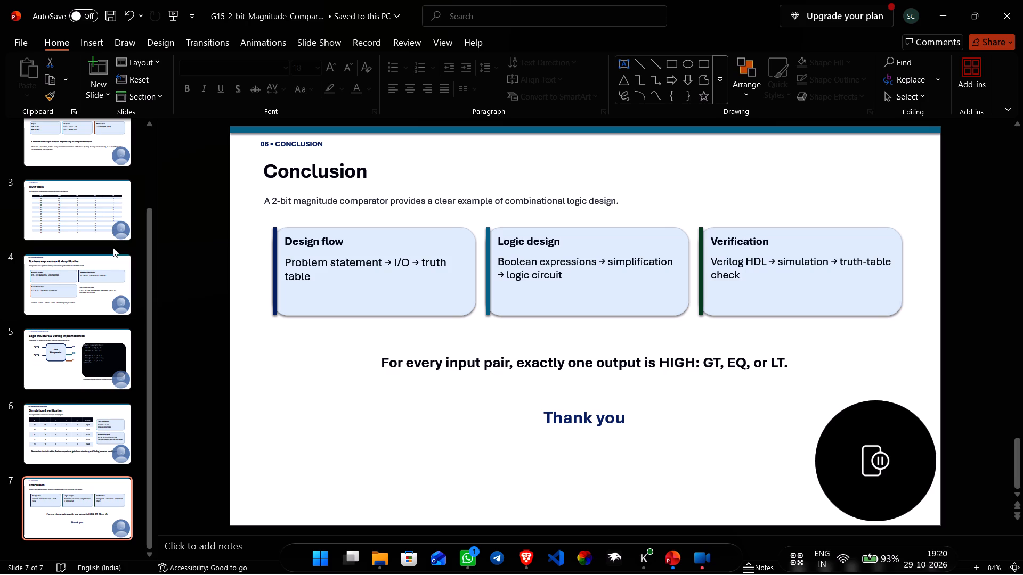
{"action": "left_click", "coordinate": [916, 360]}
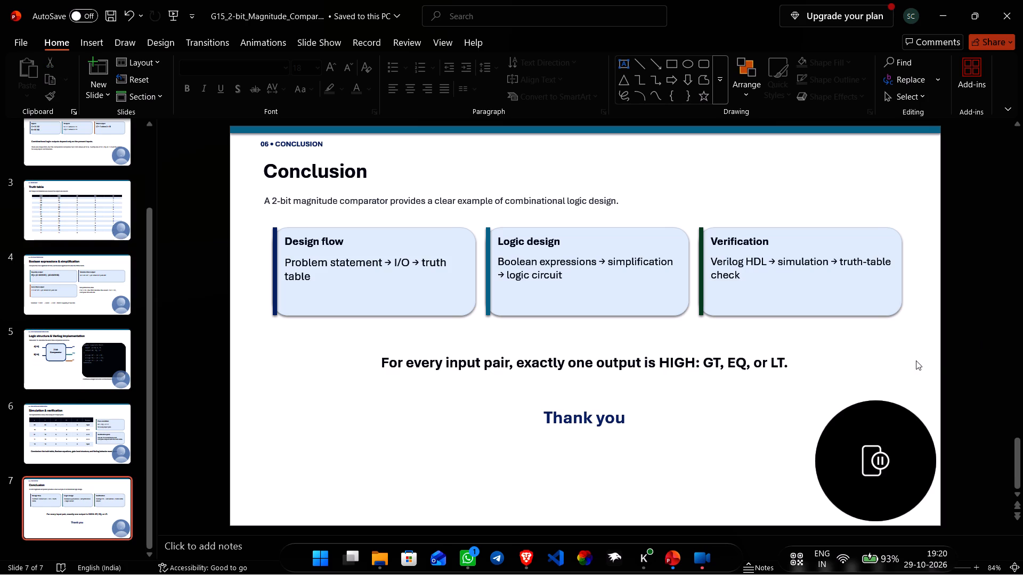
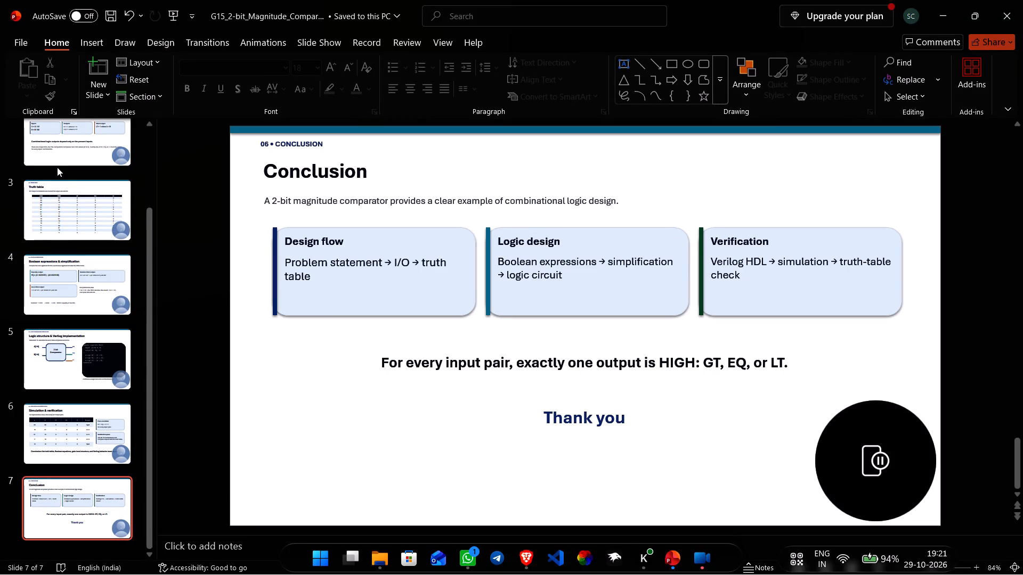
Examine the Problem statement & input/output identification slide, including its design description and combinational logic statement.
{"action": "scroll", "coordinate": [29, 163], "scroll_direction": "up", "scroll_amount": 3}
{"action": "left_click", "coordinate": [57, 242]}
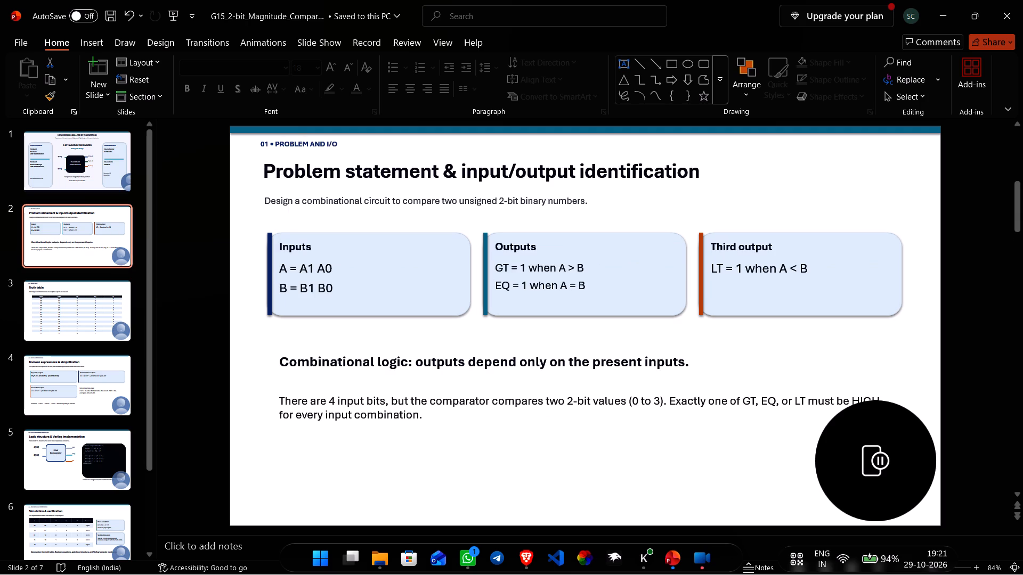
{"action": "left_click", "coordinate": [602, 205]}
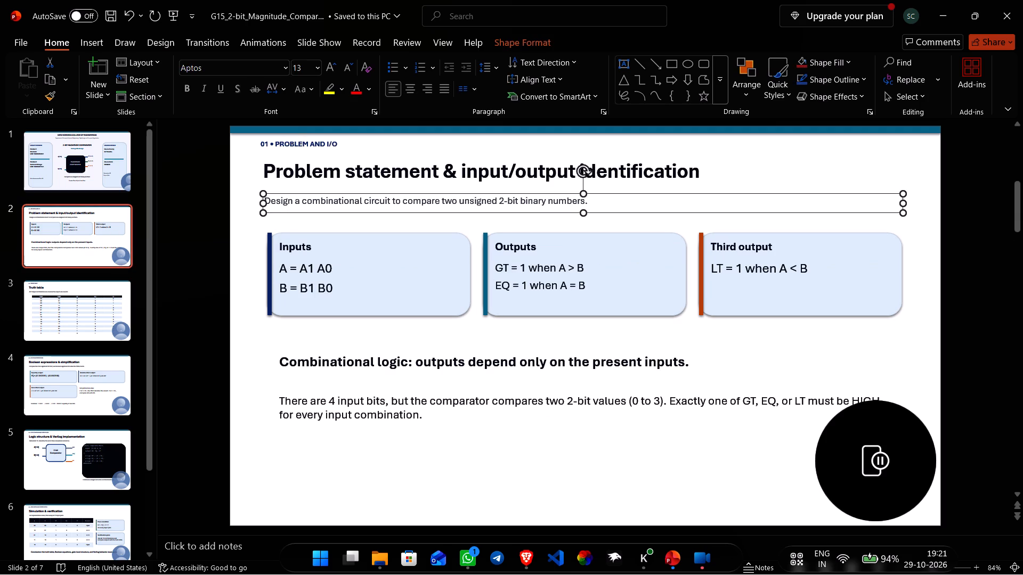
{"action": "left_click", "coordinate": [699, 343]}
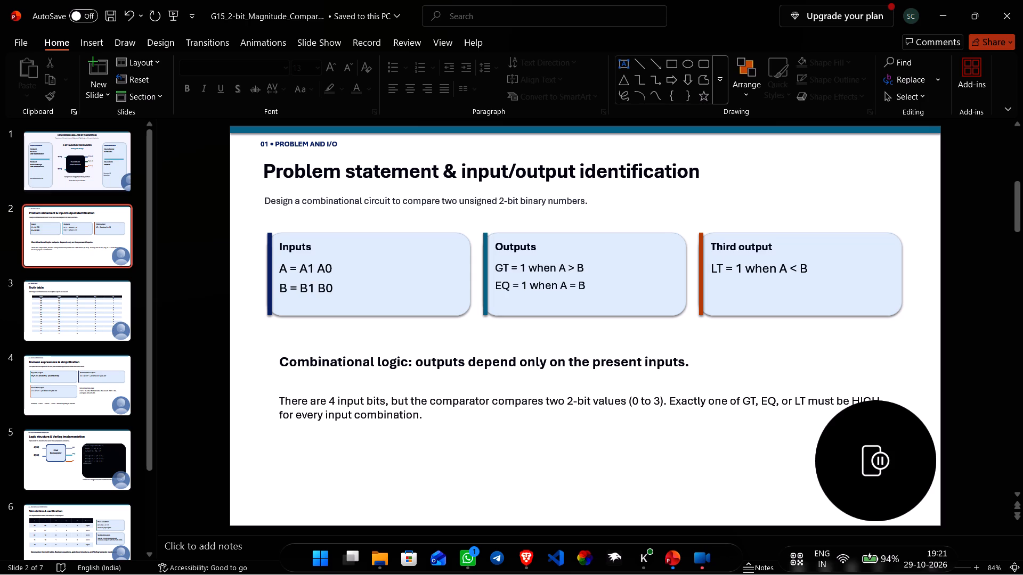
{"action": "left_click", "coordinate": [704, 366]}
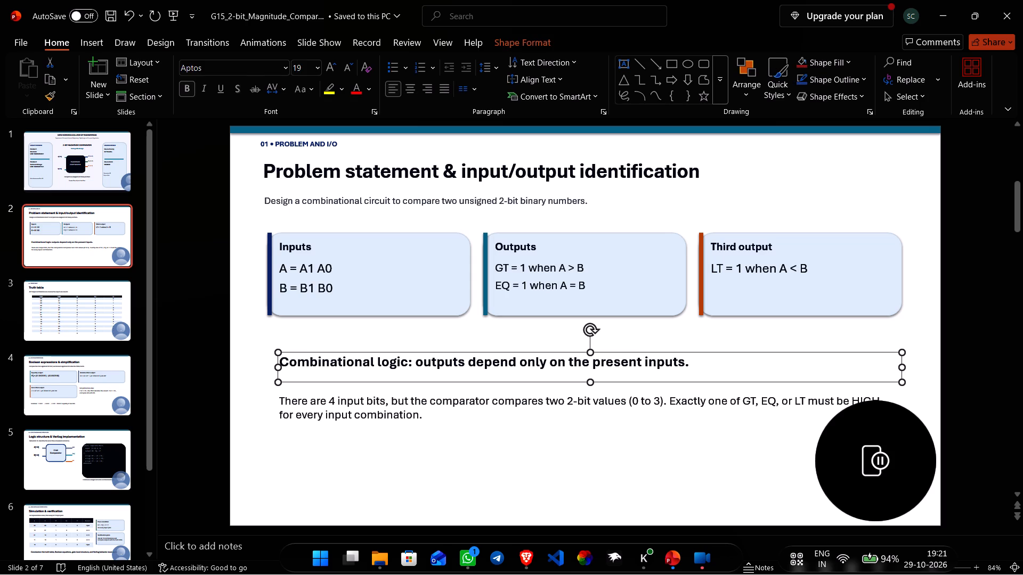
{"action": "left_click", "coordinate": [741, 367]}
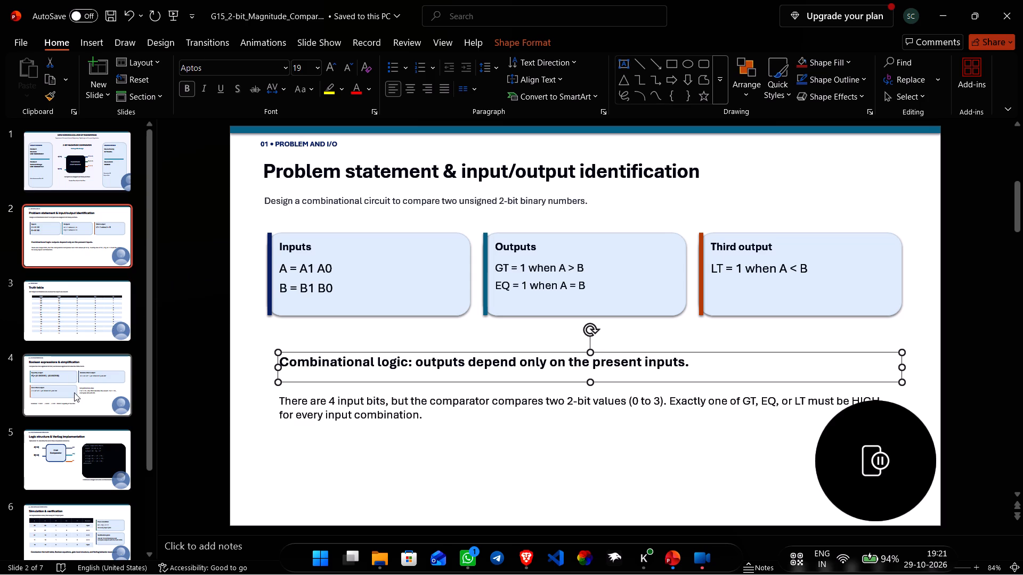
Review the Conclusion and Boolean expressions & simplification slides, ending back on the Problem statement & input/output identification slide.
{"action": "scroll", "coordinate": [76, 390], "scroll_direction": "down", "scroll_amount": 5}
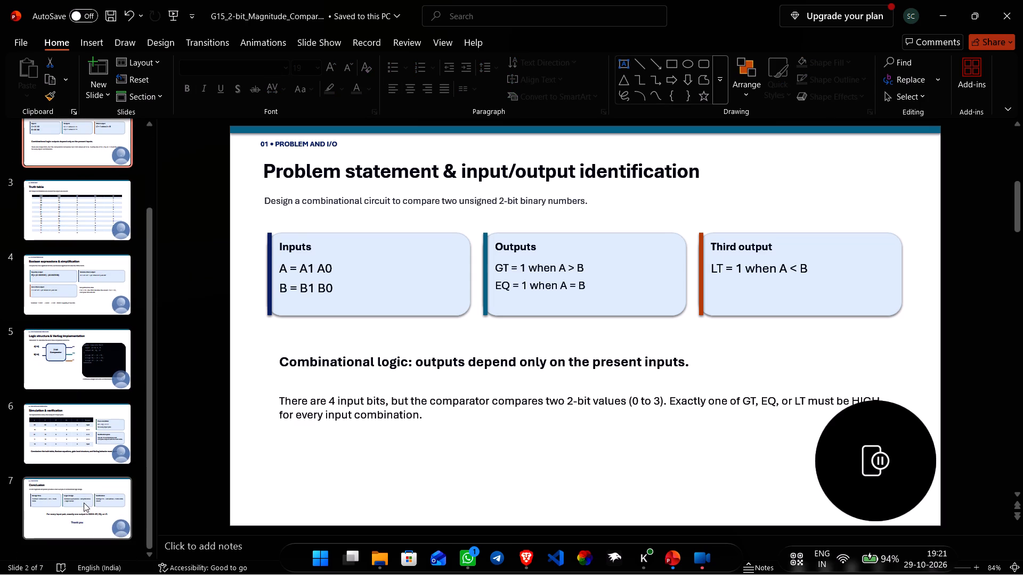
{"action": "left_click", "coordinate": [84, 503]}
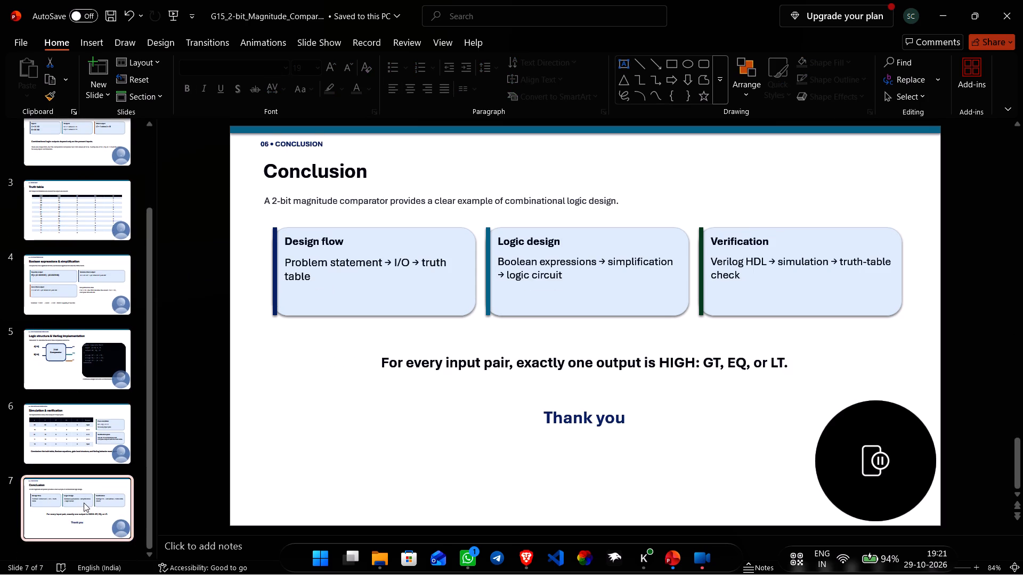
{"action": "left_click", "coordinate": [84, 503]}
{"action": "left_click", "coordinate": [84, 503]}
{"action": "left_click", "coordinate": [39, 299]}
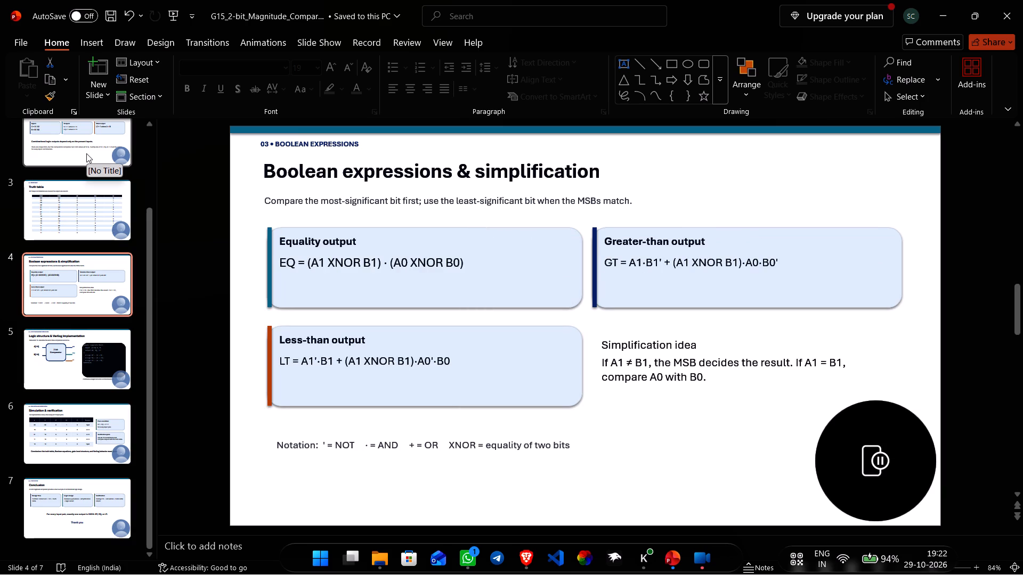
{"action": "scroll", "coordinate": [95, 179], "scroll_direction": "up", "scroll_amount": 3}
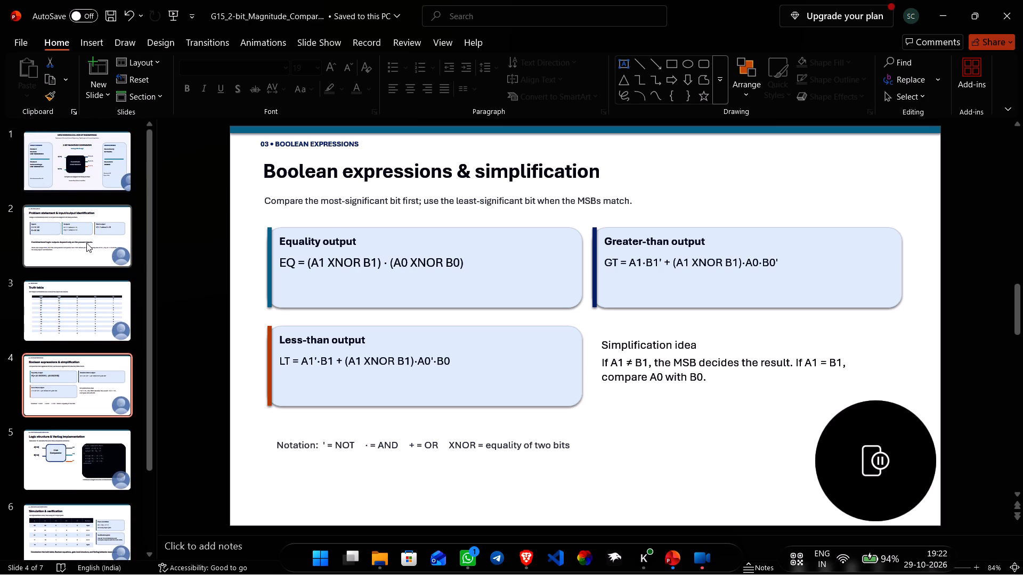
{"action": "left_click", "coordinate": [86, 243]}
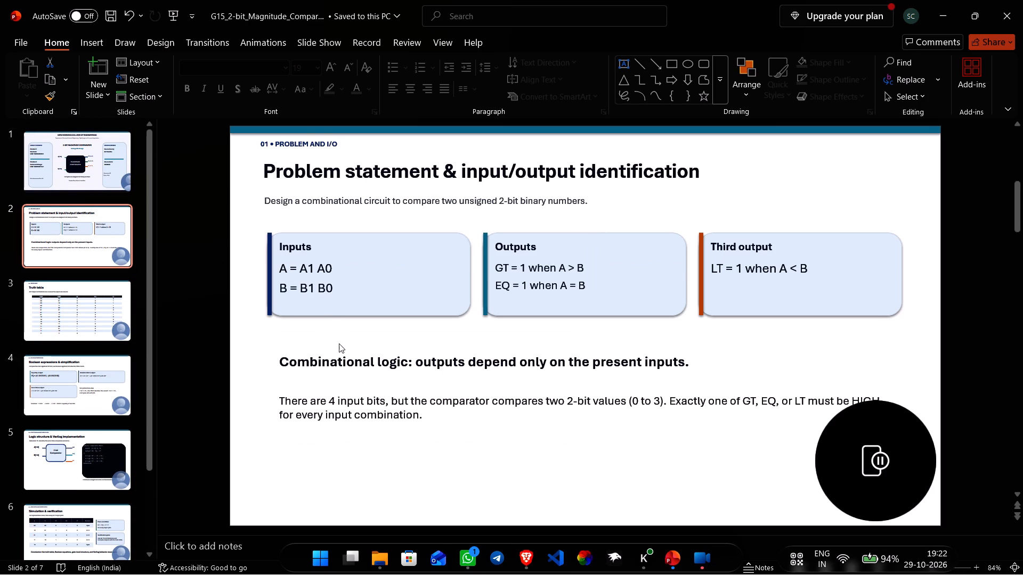
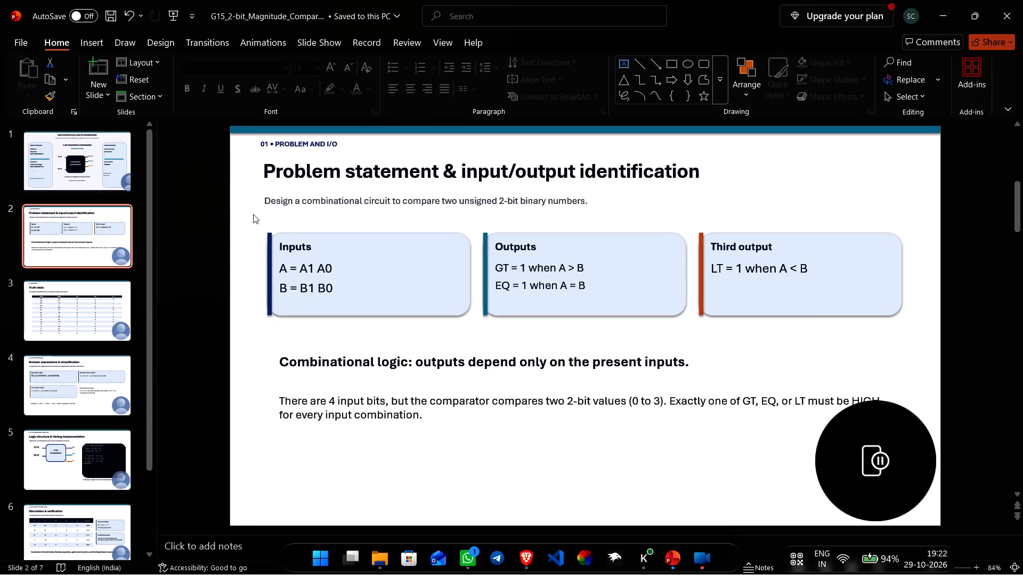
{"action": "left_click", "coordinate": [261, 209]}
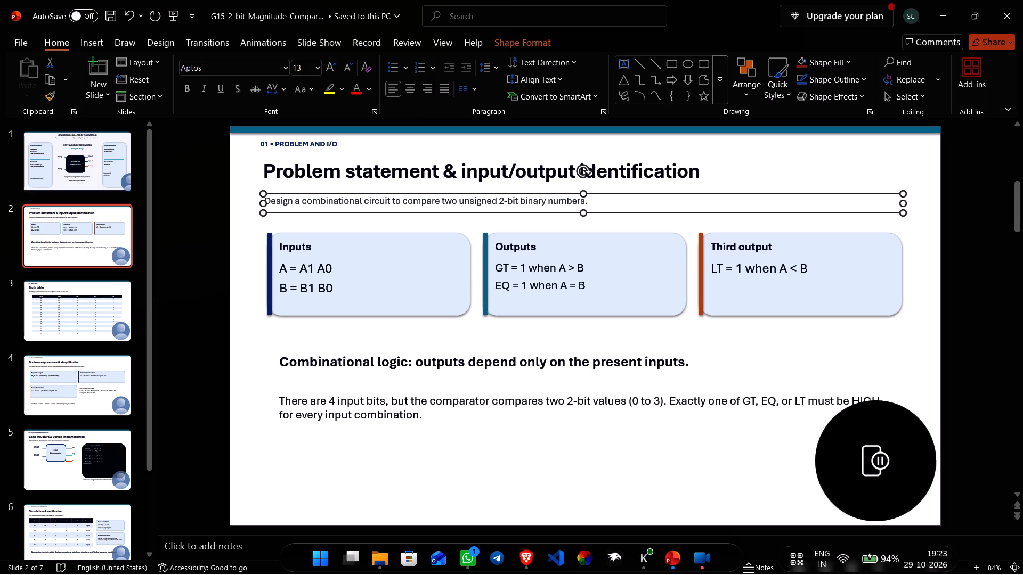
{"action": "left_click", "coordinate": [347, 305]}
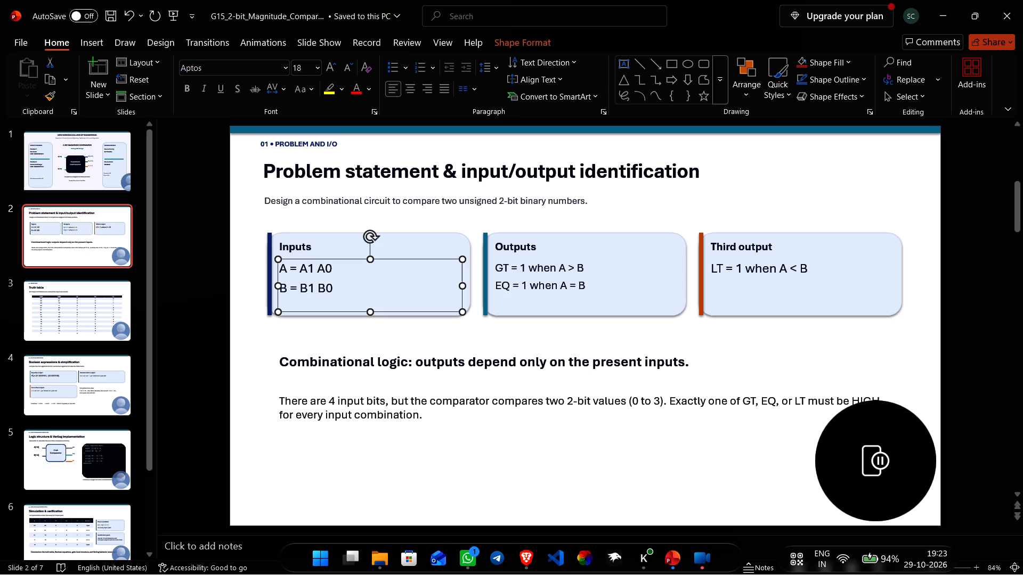
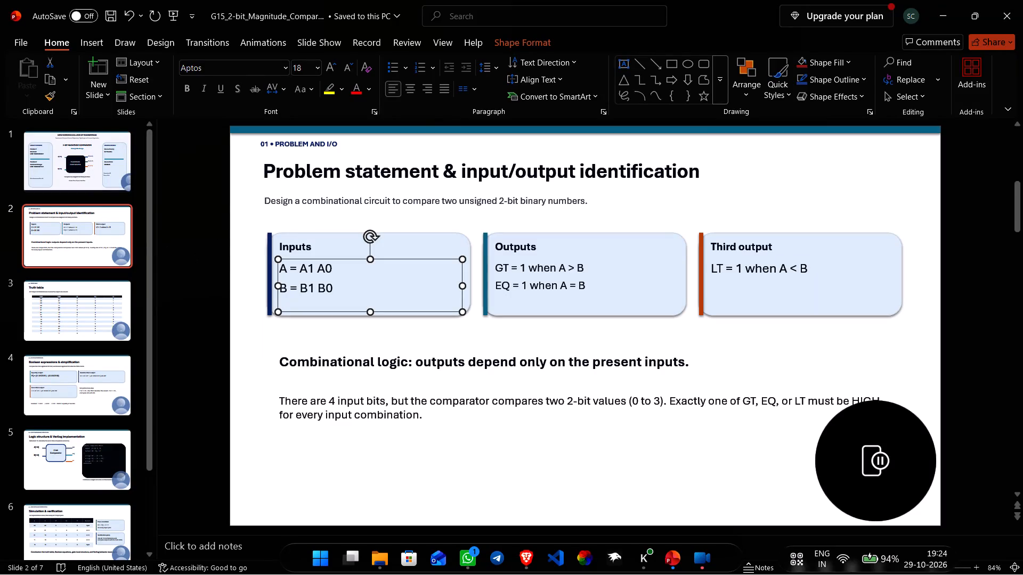
Turn the live camera preview on the problem statement slide off and back on to restart its feed.
{"action": "left_click", "coordinate": [848, 454]}
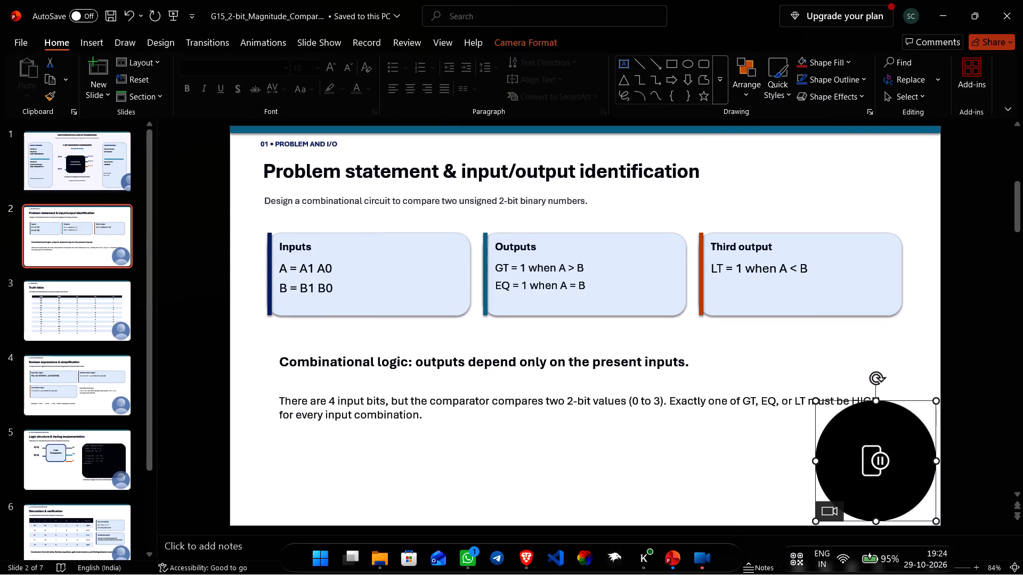
{"action": "left_click", "coordinate": [846, 474]}
{"action": "left_click", "coordinate": [882, 473]}
{"action": "left_click", "coordinate": [829, 507]}
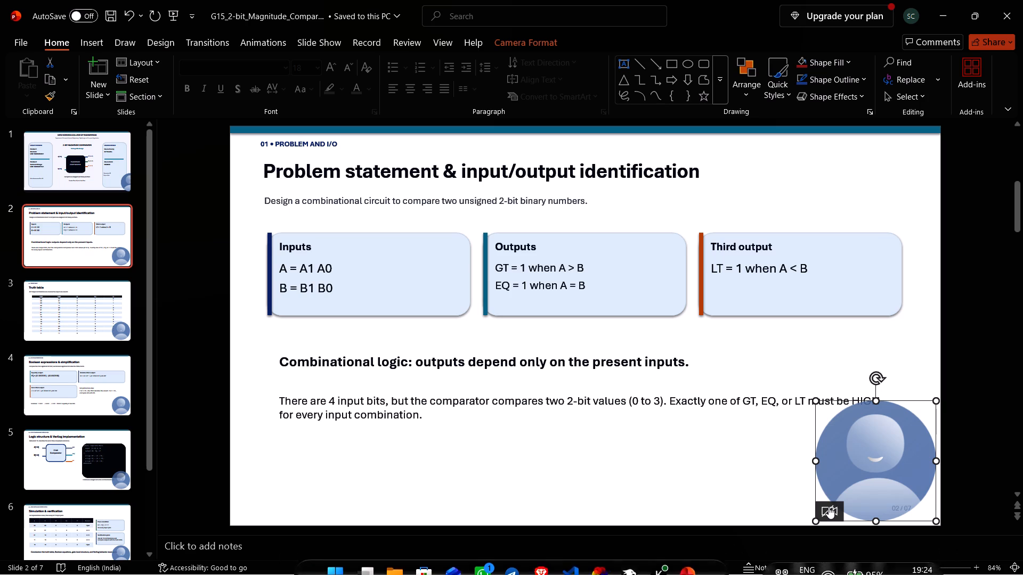
{"action": "left_click", "coordinate": [832, 512]}
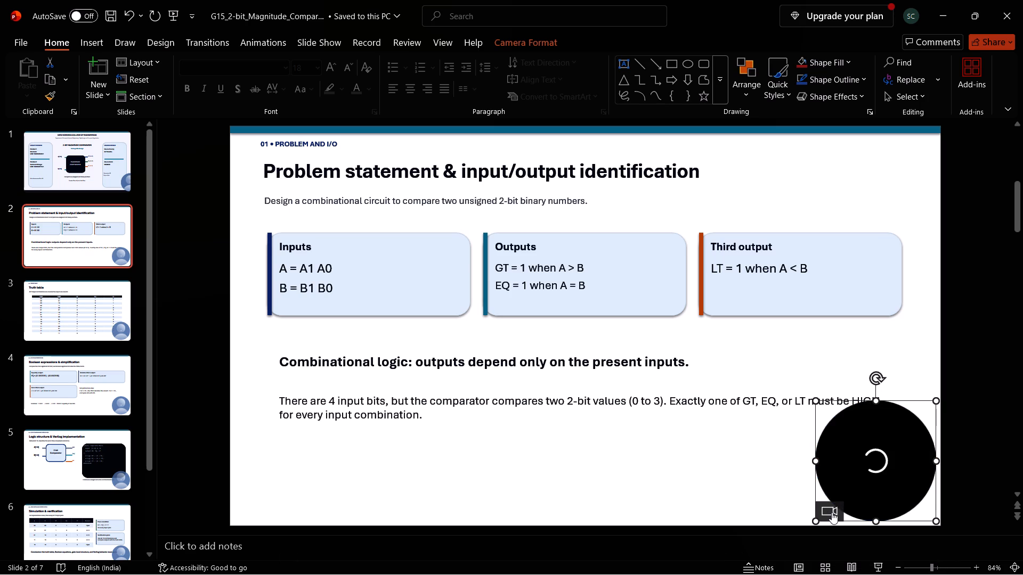
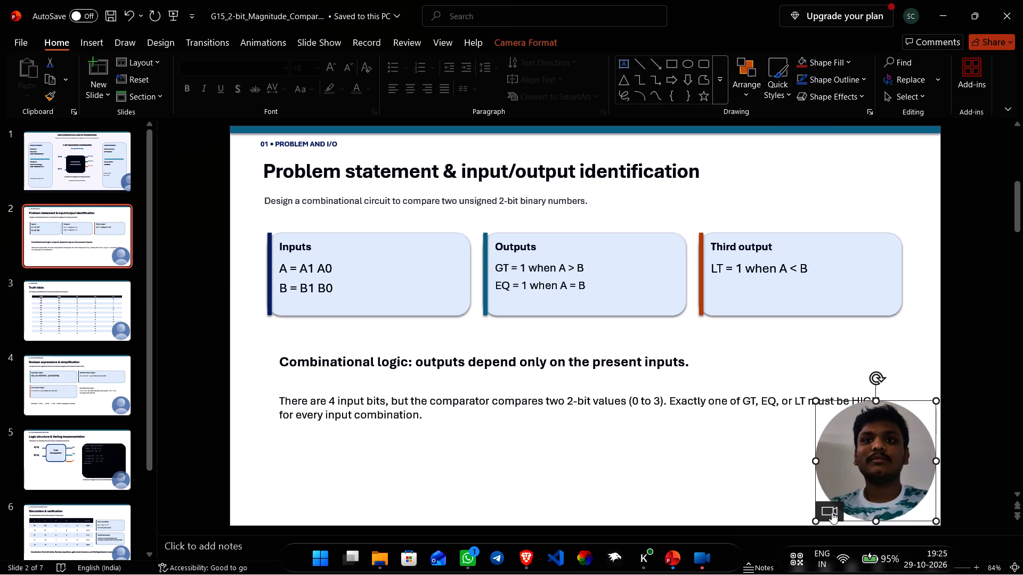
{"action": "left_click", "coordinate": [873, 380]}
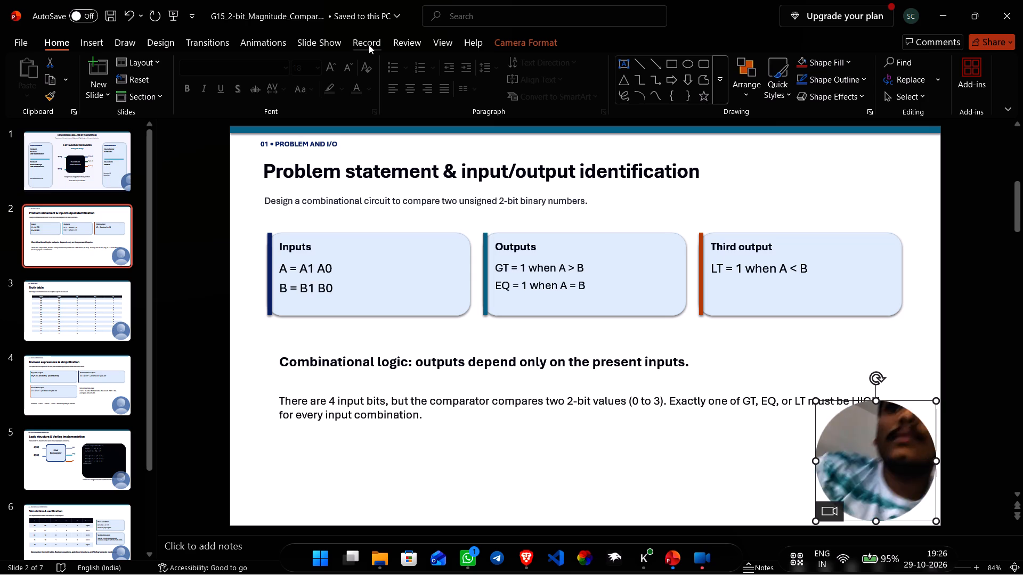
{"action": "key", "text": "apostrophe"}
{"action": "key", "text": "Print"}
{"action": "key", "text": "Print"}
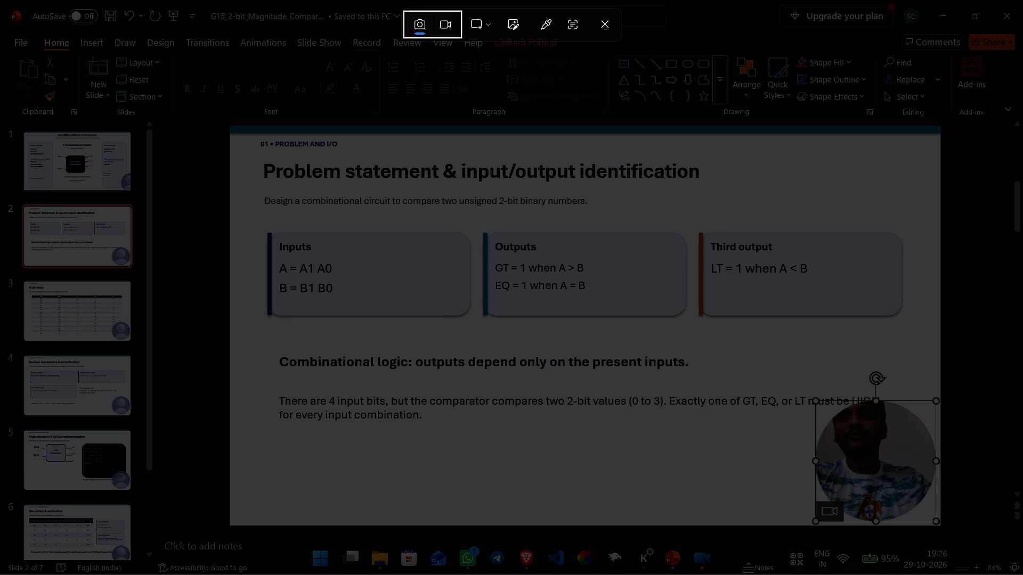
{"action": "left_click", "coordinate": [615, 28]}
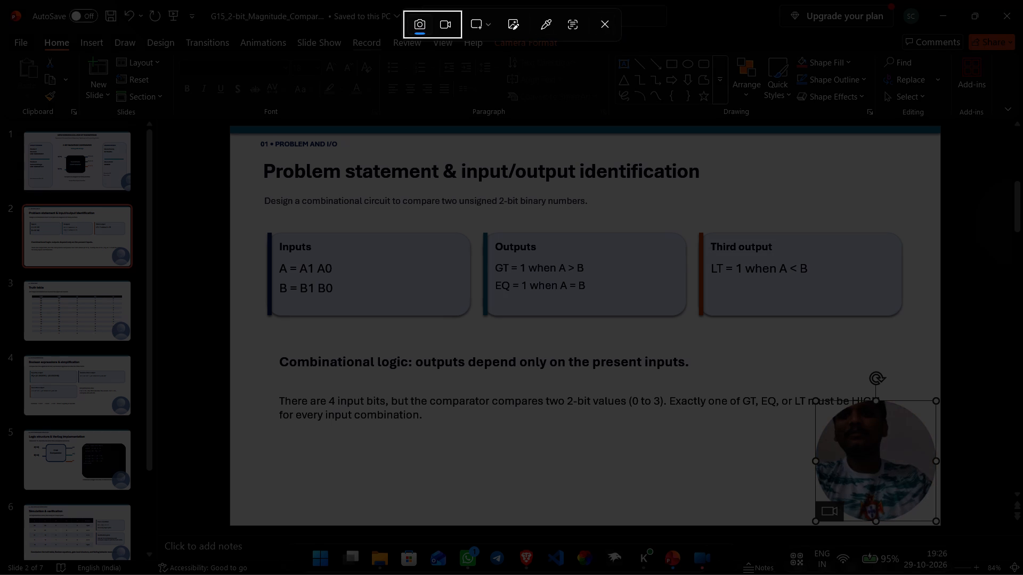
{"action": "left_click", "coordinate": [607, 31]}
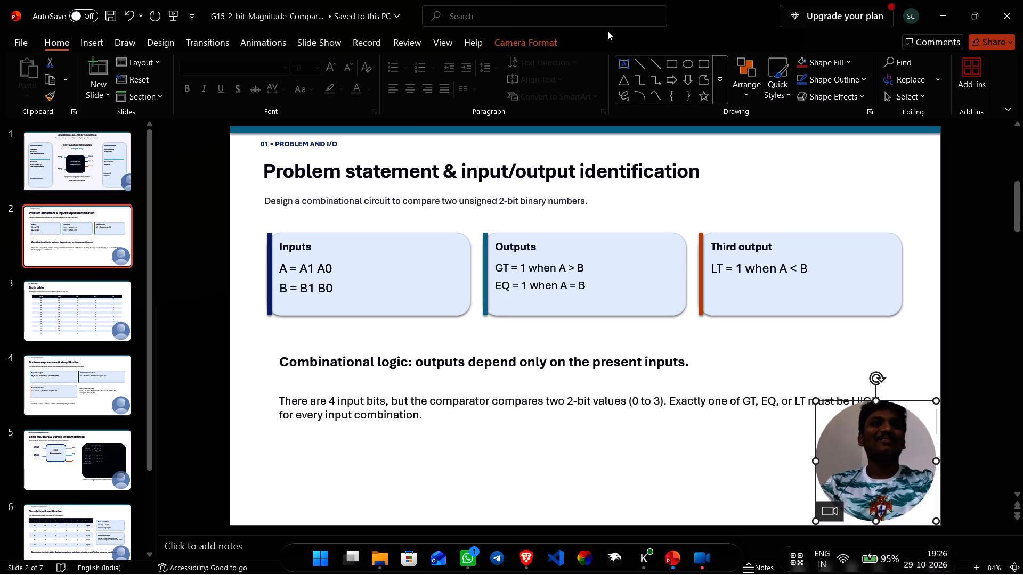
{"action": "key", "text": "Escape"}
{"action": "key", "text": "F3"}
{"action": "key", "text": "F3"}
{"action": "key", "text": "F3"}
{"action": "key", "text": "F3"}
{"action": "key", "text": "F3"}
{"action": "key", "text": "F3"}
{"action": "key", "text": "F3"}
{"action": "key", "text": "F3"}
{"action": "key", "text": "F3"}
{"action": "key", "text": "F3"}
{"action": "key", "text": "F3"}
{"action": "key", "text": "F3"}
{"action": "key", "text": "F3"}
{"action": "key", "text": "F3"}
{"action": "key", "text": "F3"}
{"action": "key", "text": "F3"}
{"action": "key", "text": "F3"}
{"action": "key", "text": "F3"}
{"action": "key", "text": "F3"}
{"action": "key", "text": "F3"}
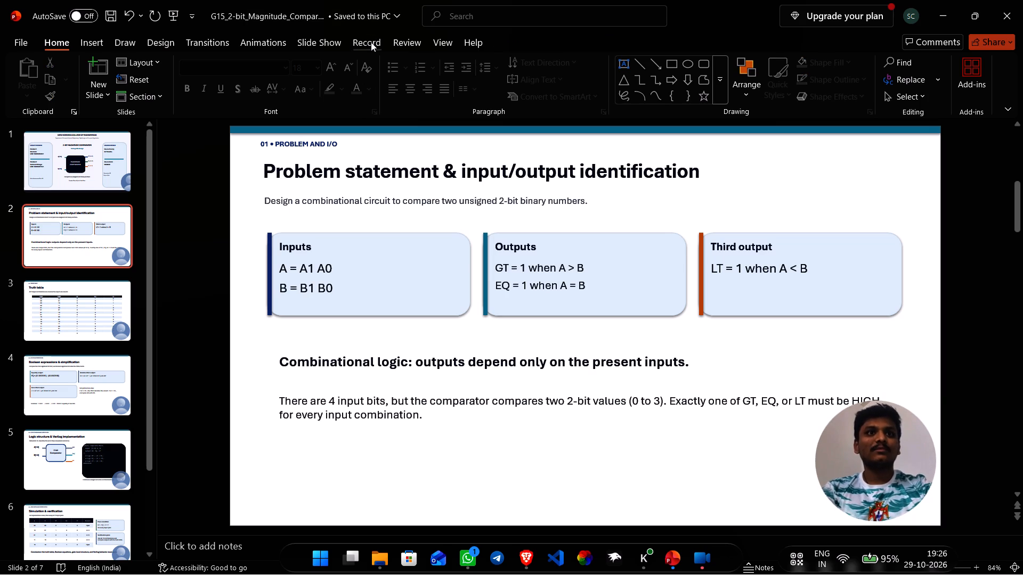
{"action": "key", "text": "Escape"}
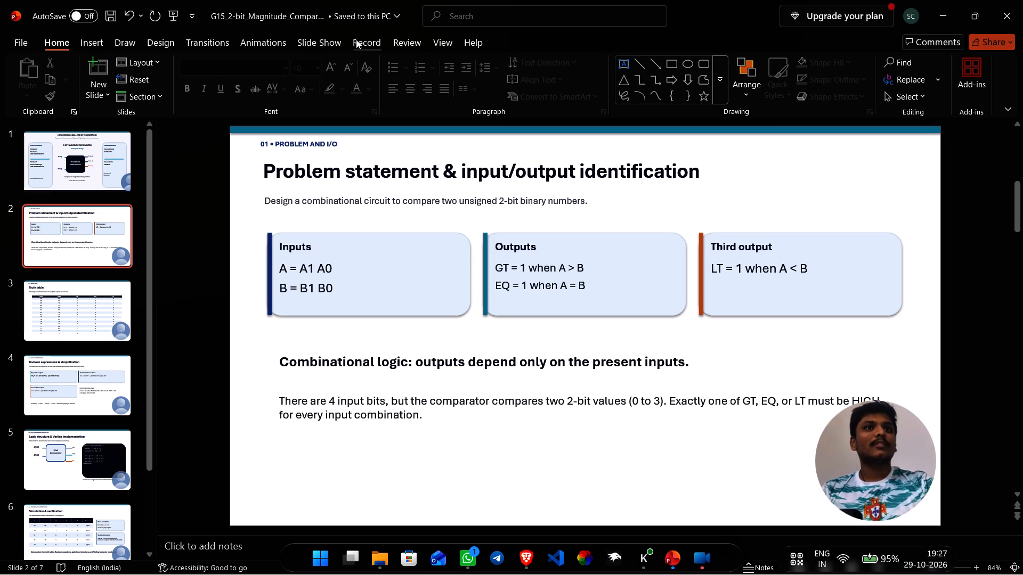
Record a short audio clip, insert it on the problem statement slide, and dismiss the accessibility tip.
{"action": "left_click", "coordinate": [361, 49]}
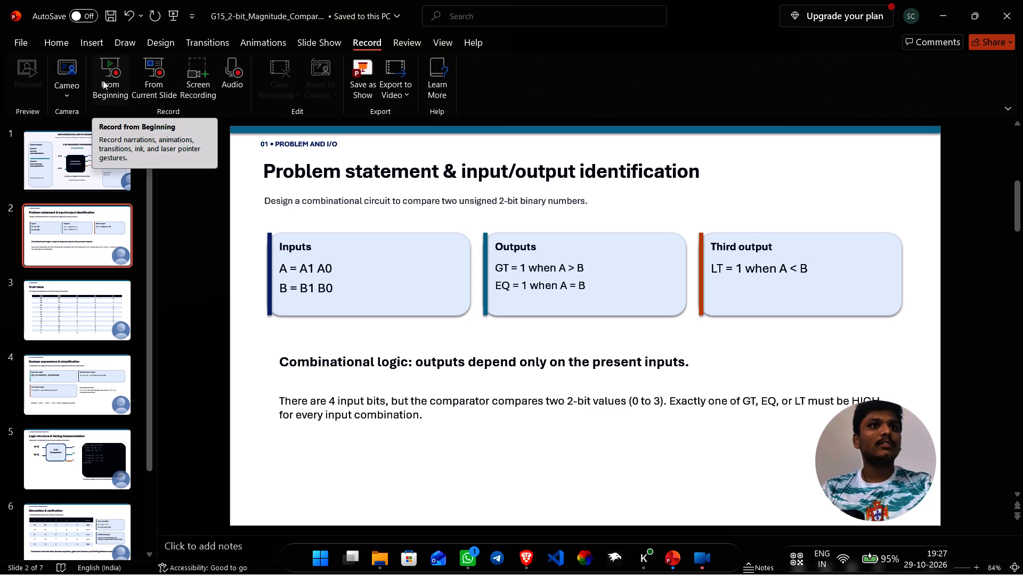
{"action": "left_click", "coordinate": [225, 81]}
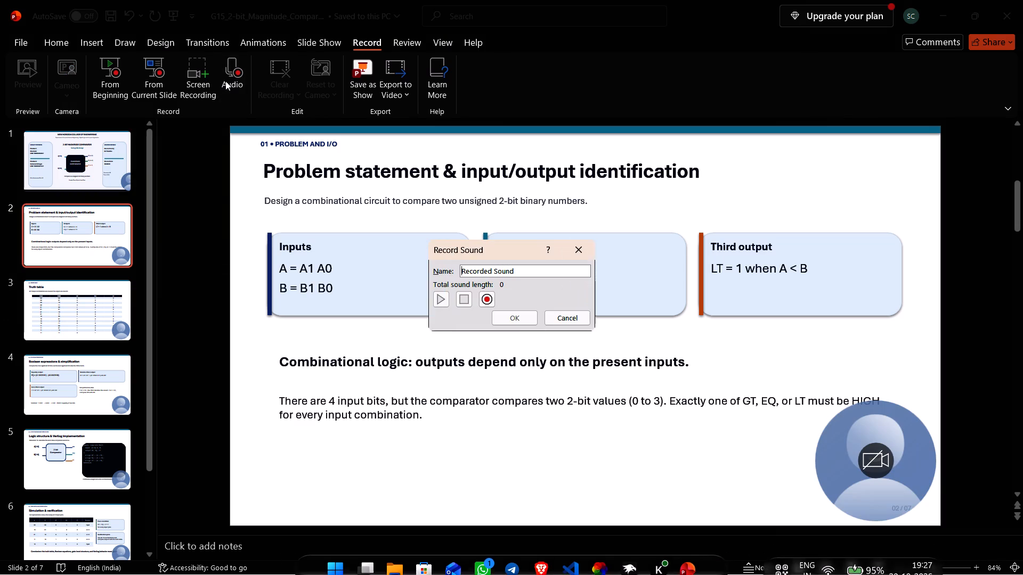
{"action": "left_click", "coordinate": [488, 303]}
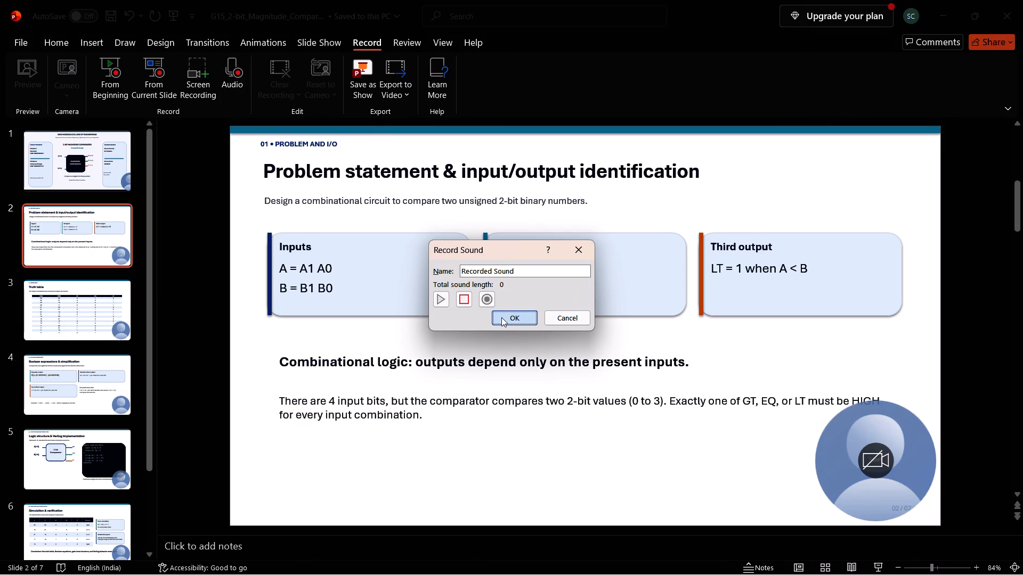
{"action": "left_click", "coordinate": [501, 317]}
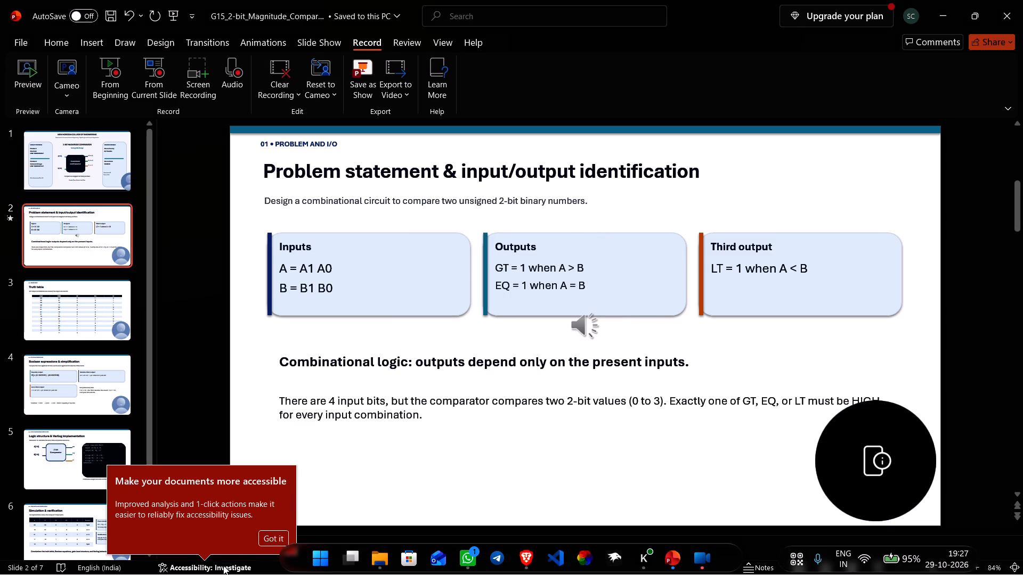
{"action": "left_click", "coordinate": [209, 568]}
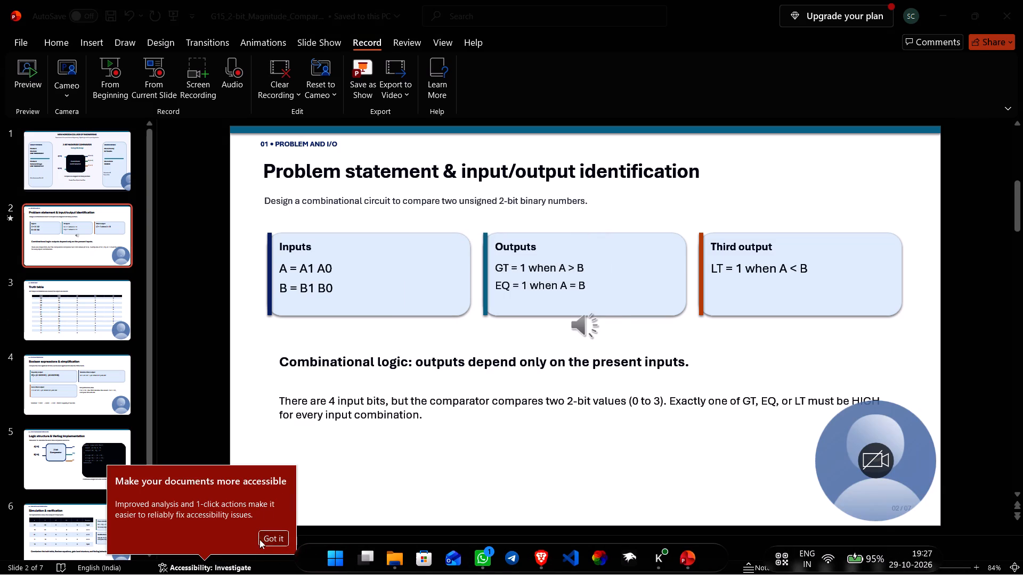
{"action": "left_click", "coordinate": [263, 533]}
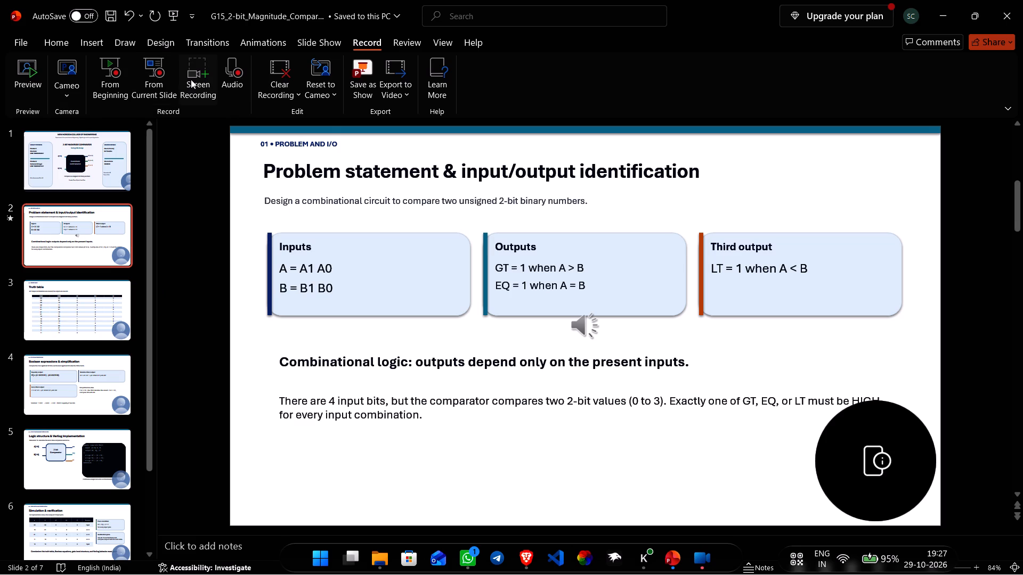
Open the recording view from the beginning of the presentation, go through its introductory tour, and return to editing.
{"action": "left_click", "coordinate": [110, 65]}
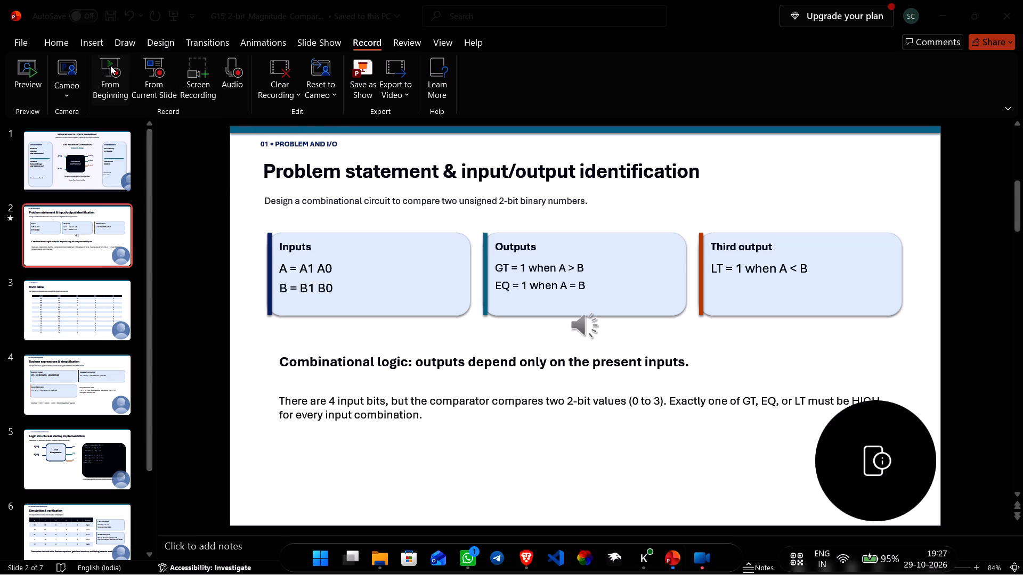
{"action": "key", "text": "Insert"}
{"action": "key", "text": "Insert"}
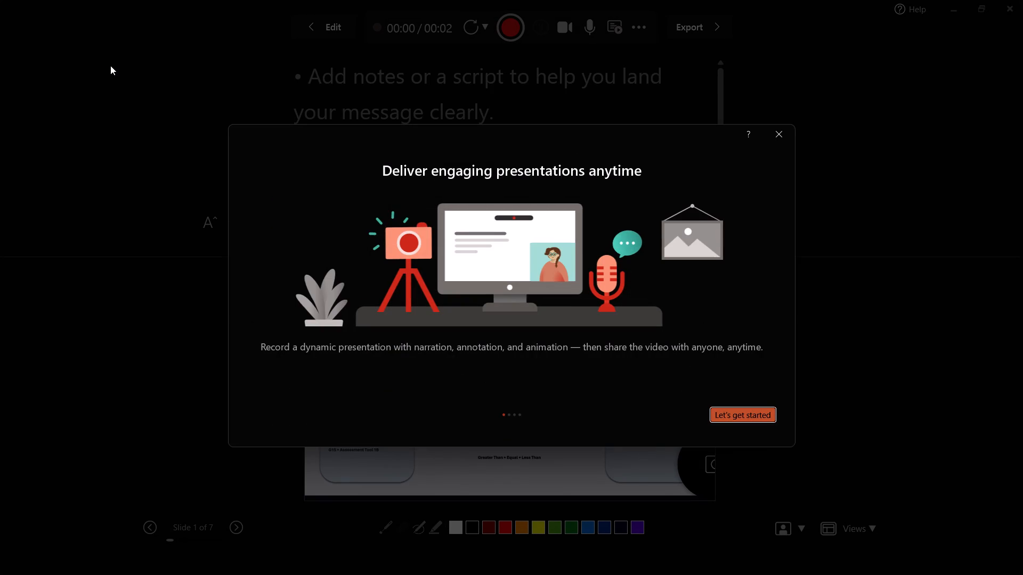
{"action": "left_click", "coordinate": [720, 408]}
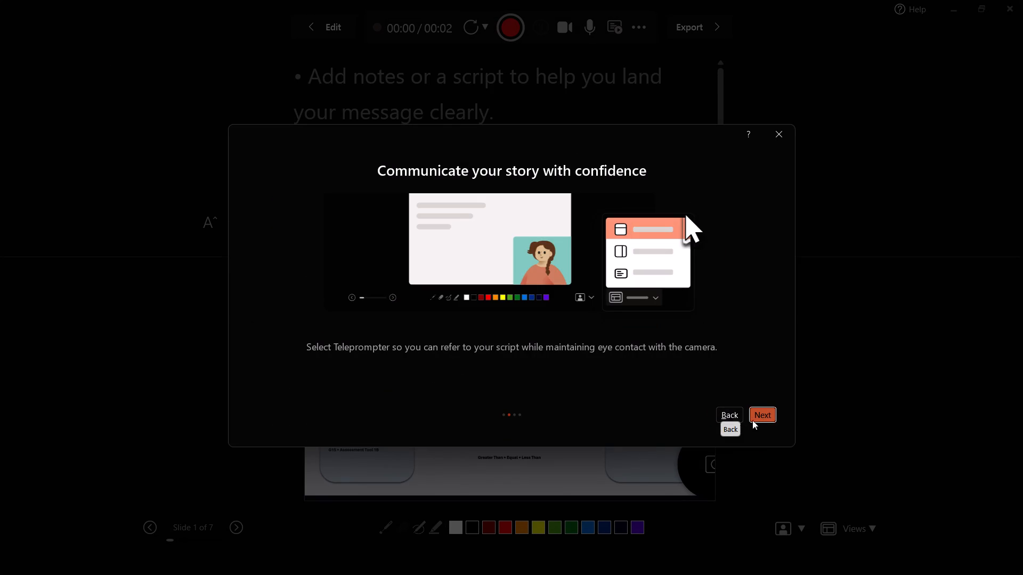
{"action": "left_click", "coordinate": [759, 409]}
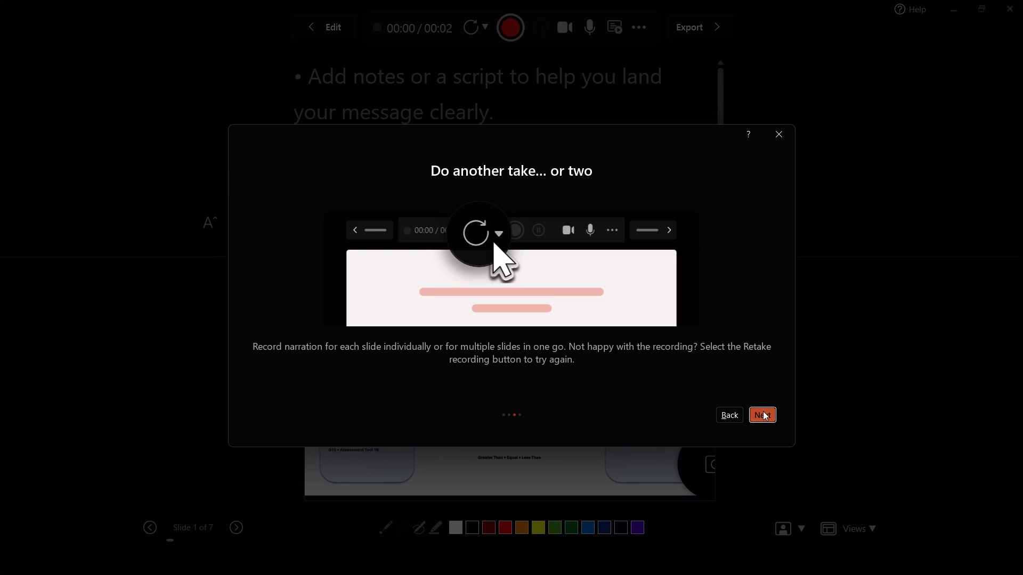
{"action": "left_click", "coordinate": [763, 411]}
{"action": "left_click", "coordinate": [763, 411]}
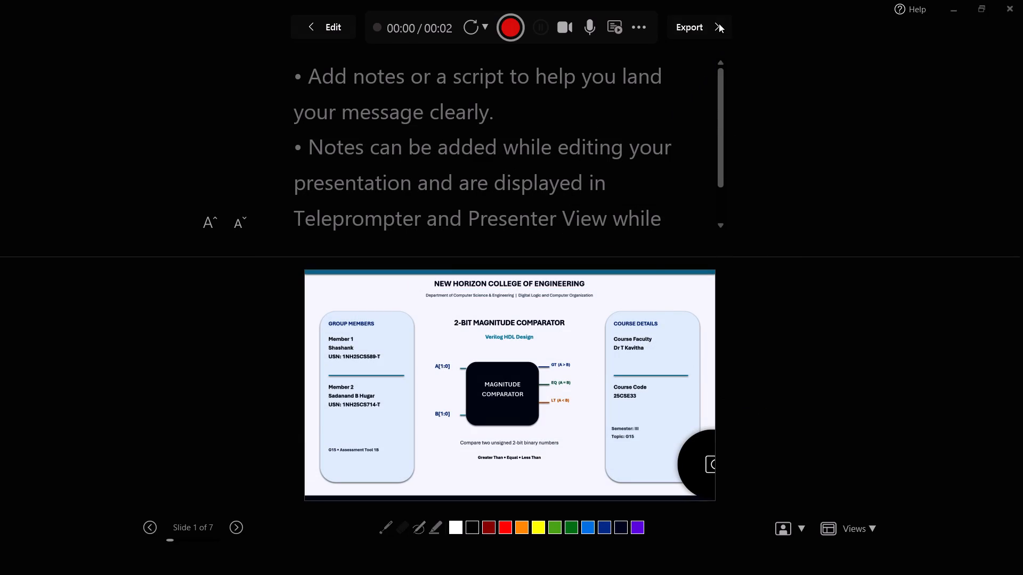
{"action": "left_click", "coordinate": [309, 29]}
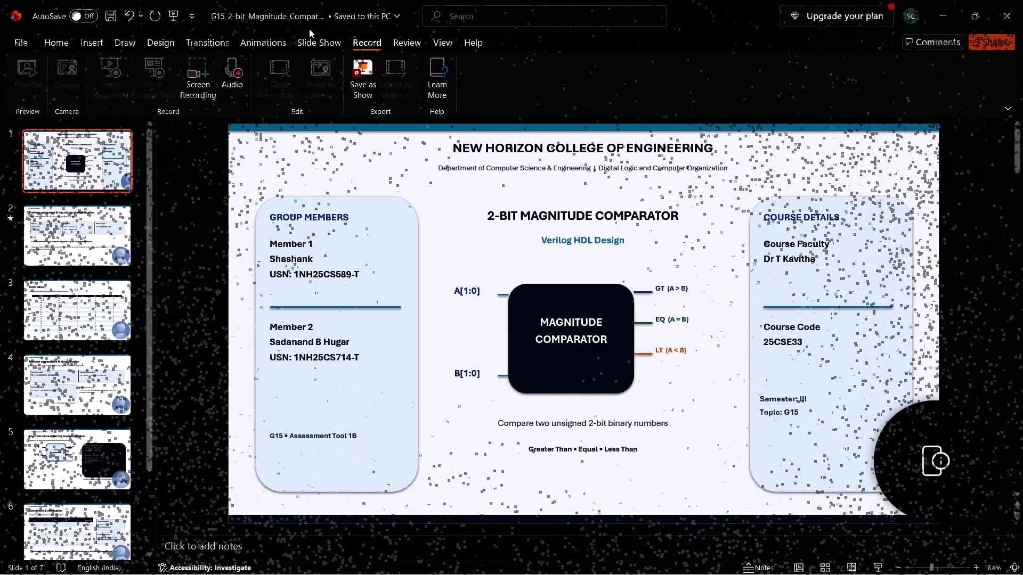
Select the live camera object in the lower corner of the title slide.
{"action": "left_click", "coordinate": [950, 441]}
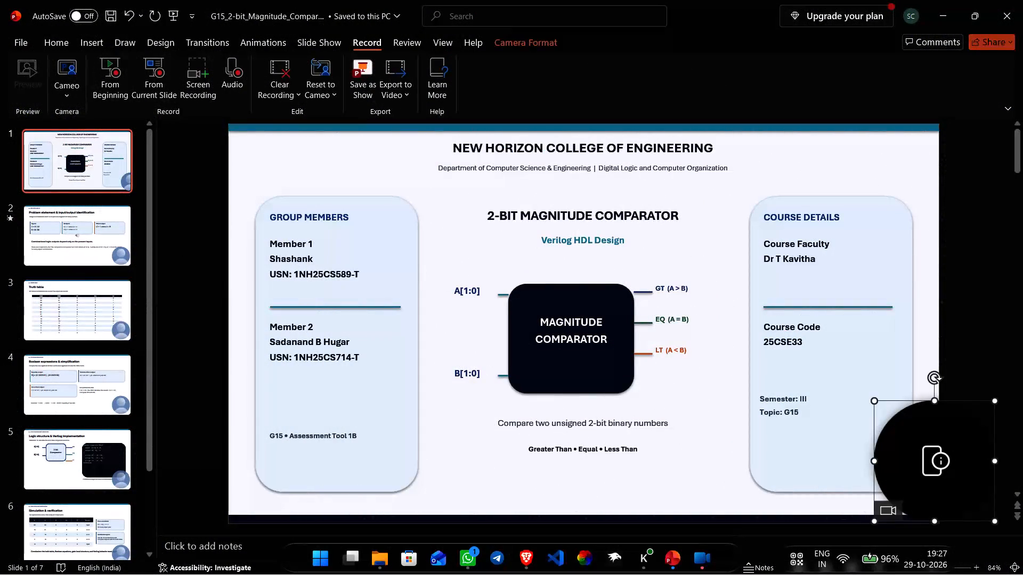
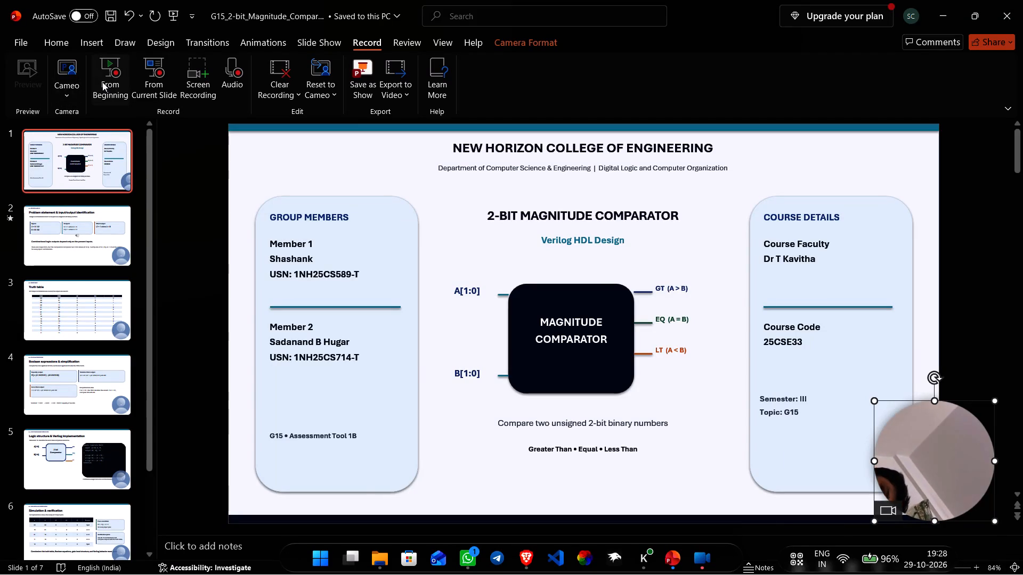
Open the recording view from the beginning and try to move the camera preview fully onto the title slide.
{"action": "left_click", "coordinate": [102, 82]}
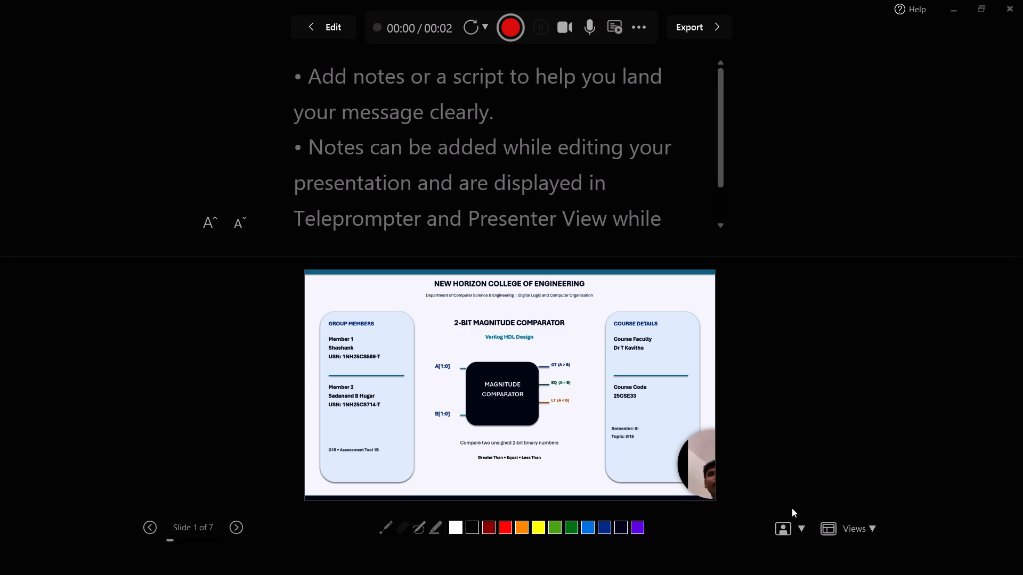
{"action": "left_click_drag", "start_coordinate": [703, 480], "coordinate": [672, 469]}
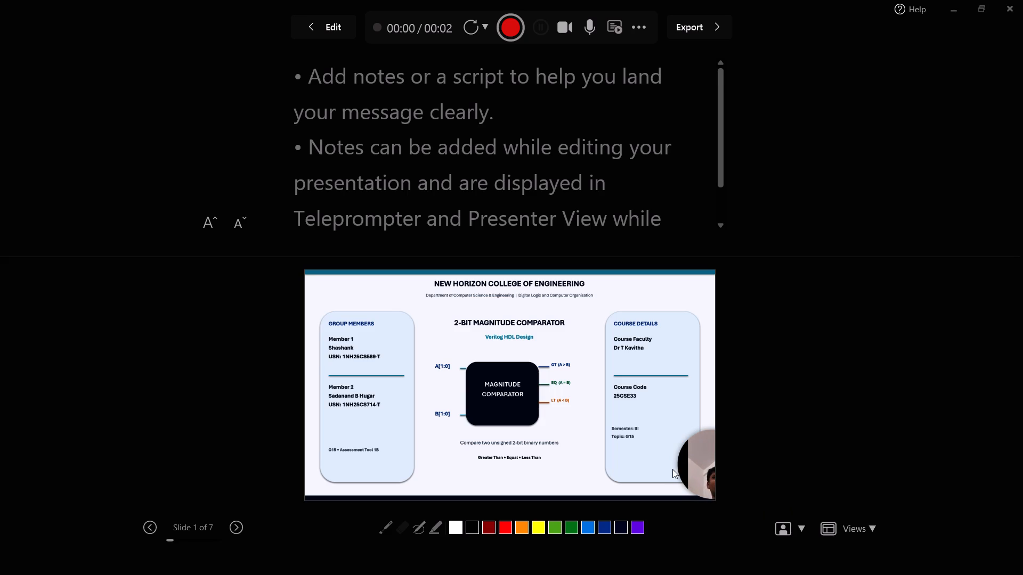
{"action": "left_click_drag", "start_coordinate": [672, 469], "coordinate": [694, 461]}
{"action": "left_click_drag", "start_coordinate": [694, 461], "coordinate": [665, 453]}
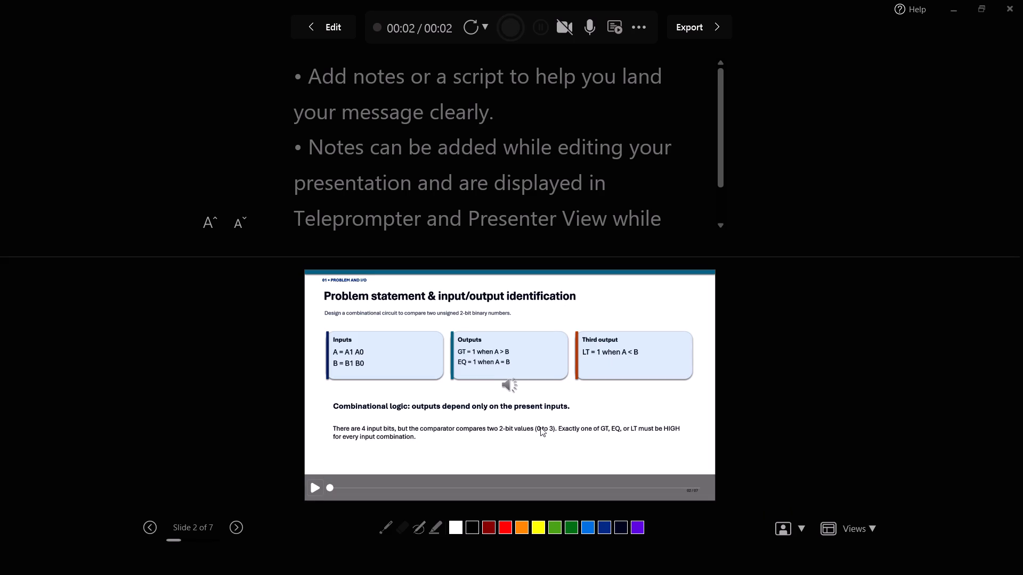
Try to play the audio clip on the problem statement slide, and return to editing.
{"action": "left_click", "coordinate": [320, 488]}
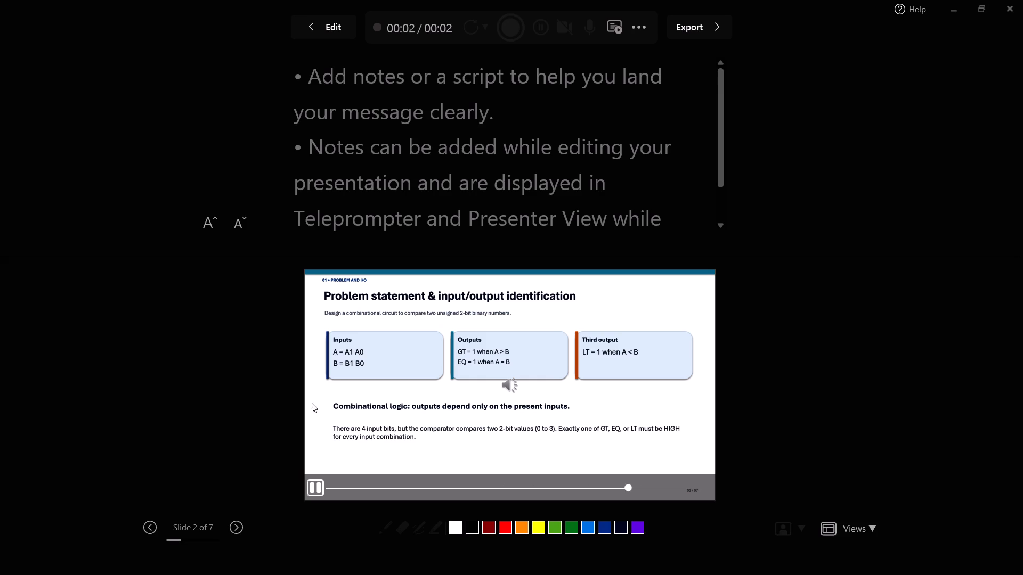
{"action": "left_click", "coordinate": [322, 23]}
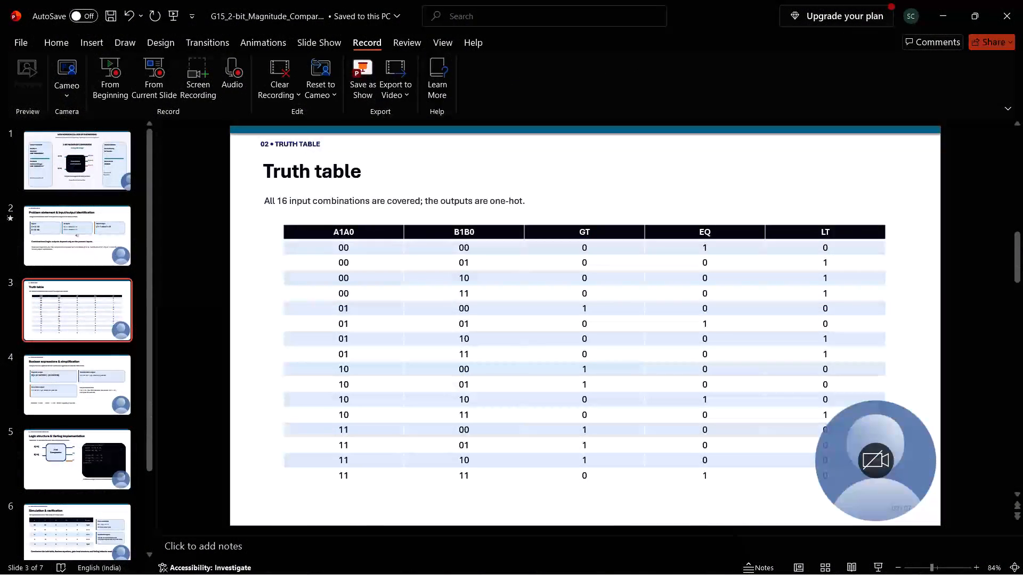
Open the recording view from the beginning and choose Microphone Array (AMD Audio Device) as the recording microphone.
{"action": "left_click", "coordinate": [104, 73]}
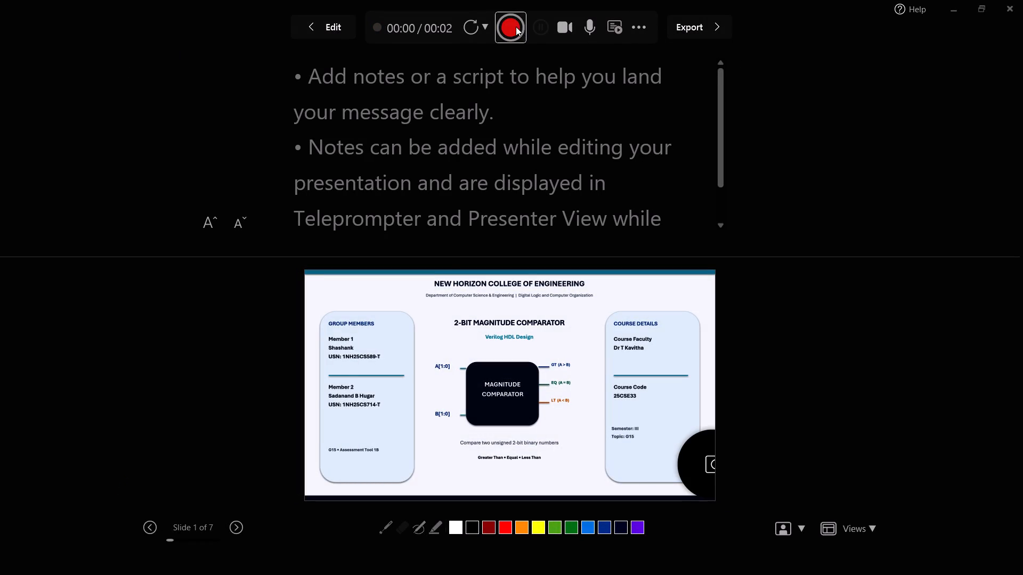
{"action": "left_click", "coordinate": [638, 31]}
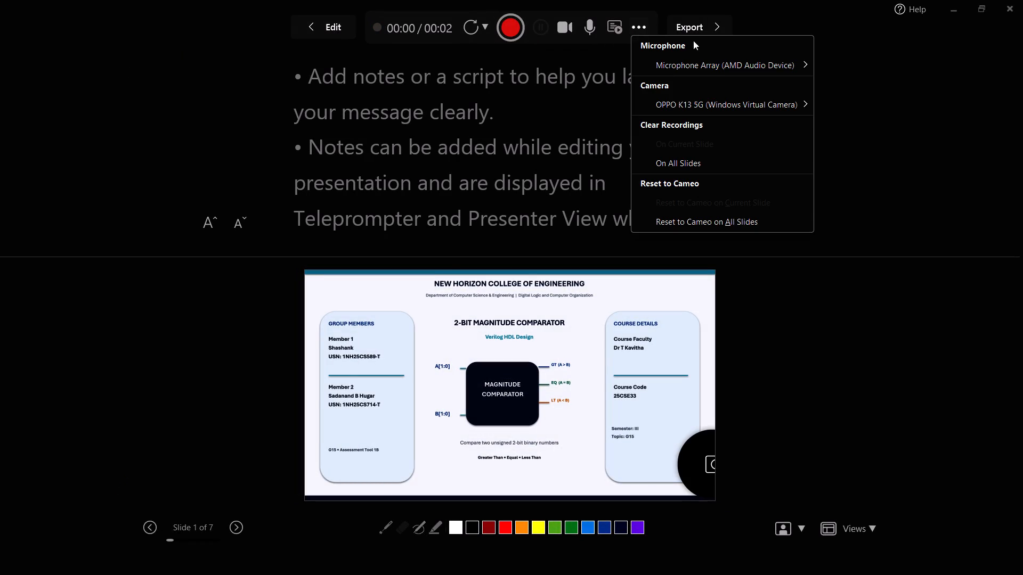
{"action": "left_click", "coordinate": [759, 69]}
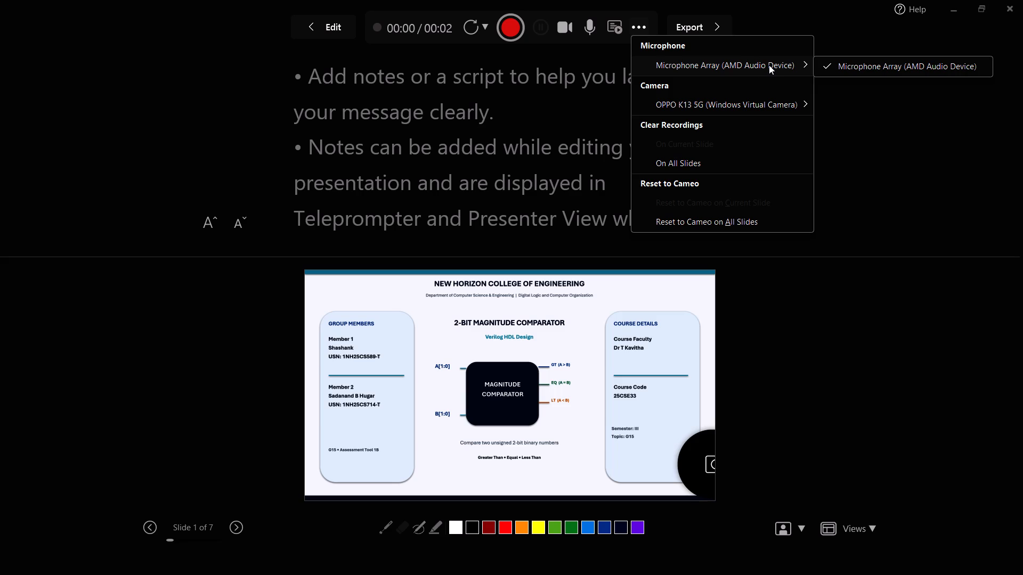
{"action": "left_click", "coordinate": [769, 65]}
{"action": "left_click", "coordinate": [826, 59]}
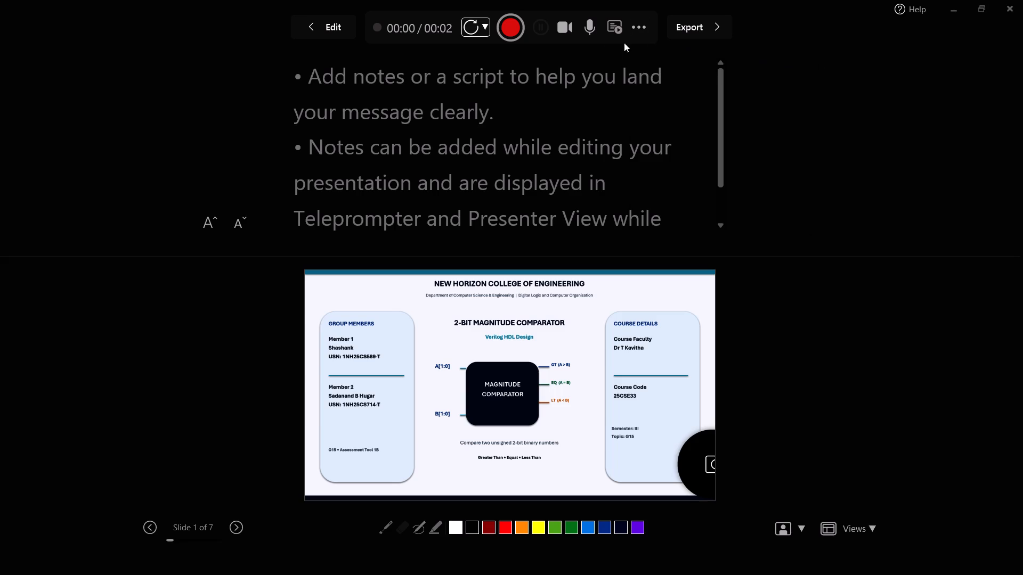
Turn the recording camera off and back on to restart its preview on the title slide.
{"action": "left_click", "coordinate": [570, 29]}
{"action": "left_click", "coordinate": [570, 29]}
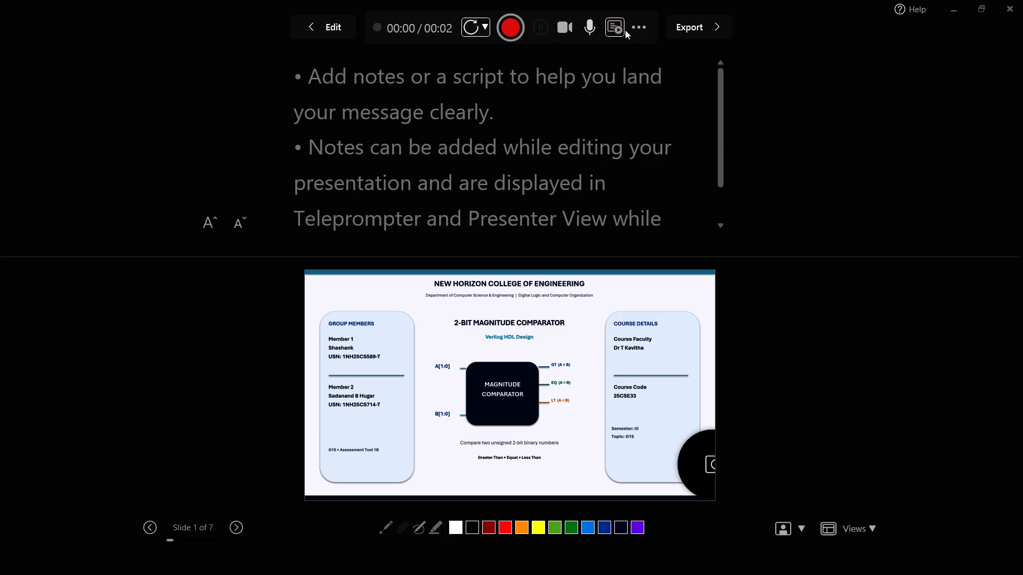
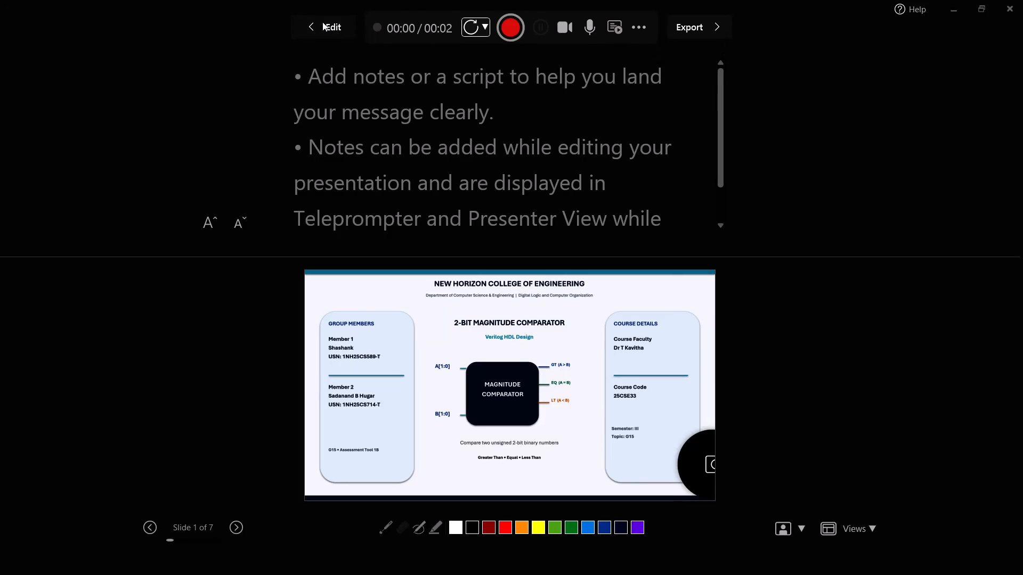
Check which microphone and camera are selected for the recording.
{"action": "left_click", "coordinate": [626, 20]}
{"action": "left_click", "coordinate": [634, 30]}
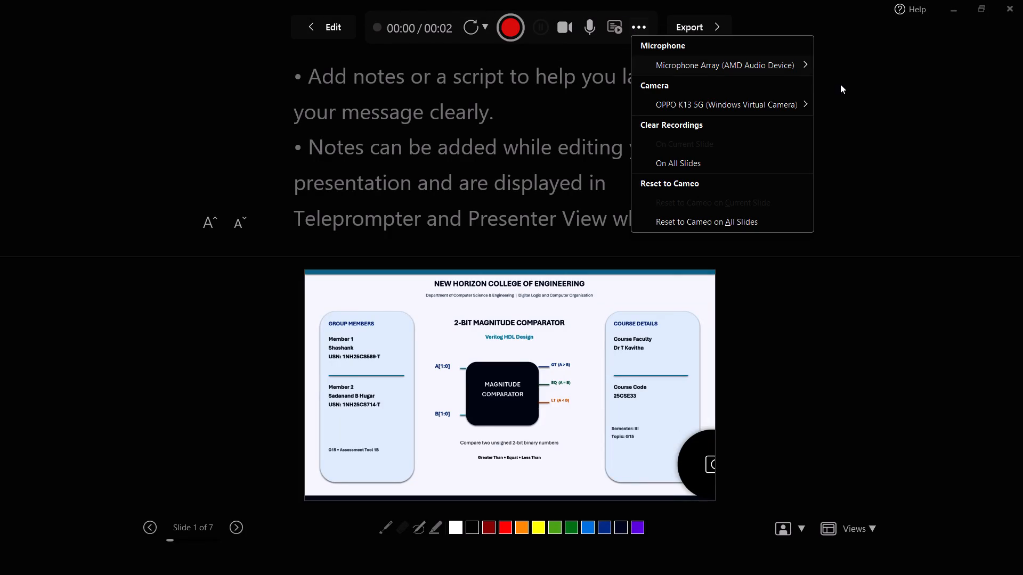
{"action": "left_click", "coordinate": [846, 113]}
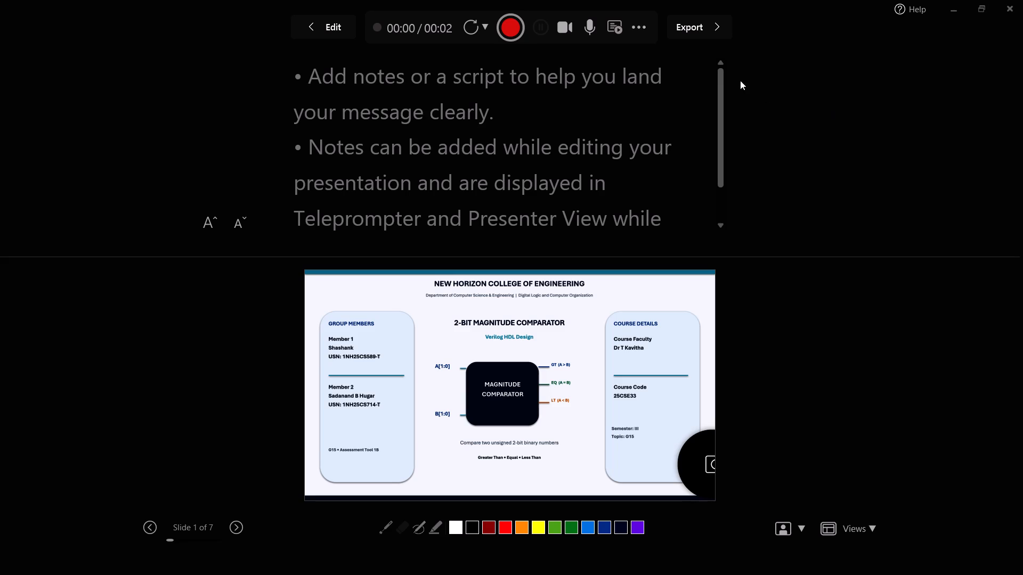
{"action": "left_click", "coordinate": [640, 23]}
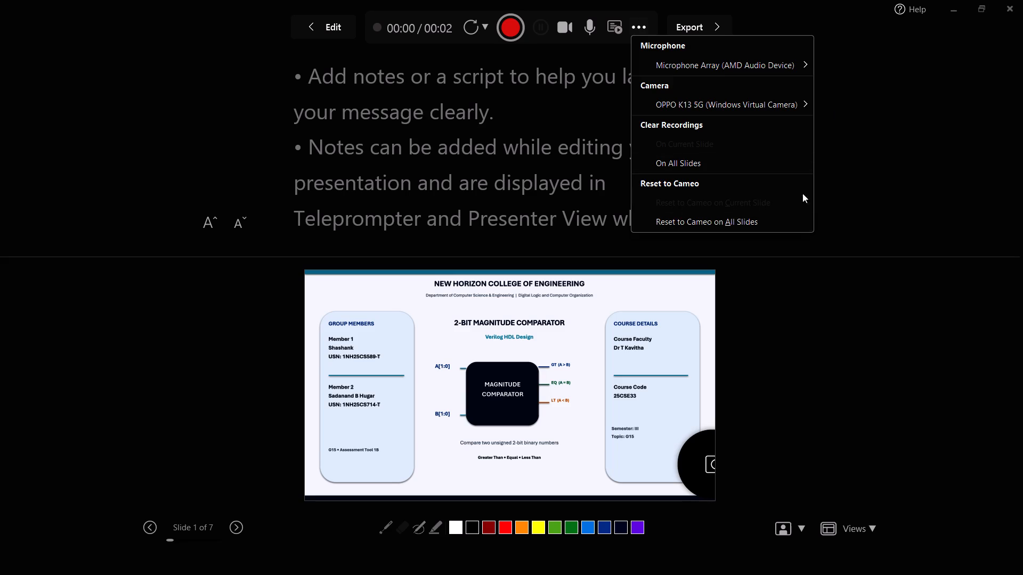
{"action": "left_click", "coordinate": [851, 175]}
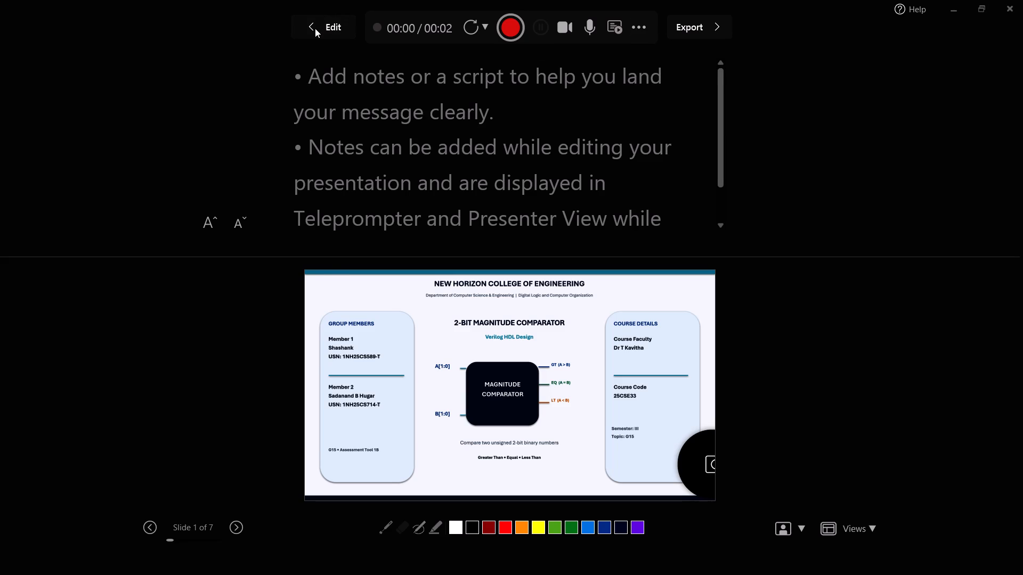
Return to editing and move the camera preview fully inside the title slide's lower-right corner.
{"action": "left_click", "coordinate": [315, 28]}
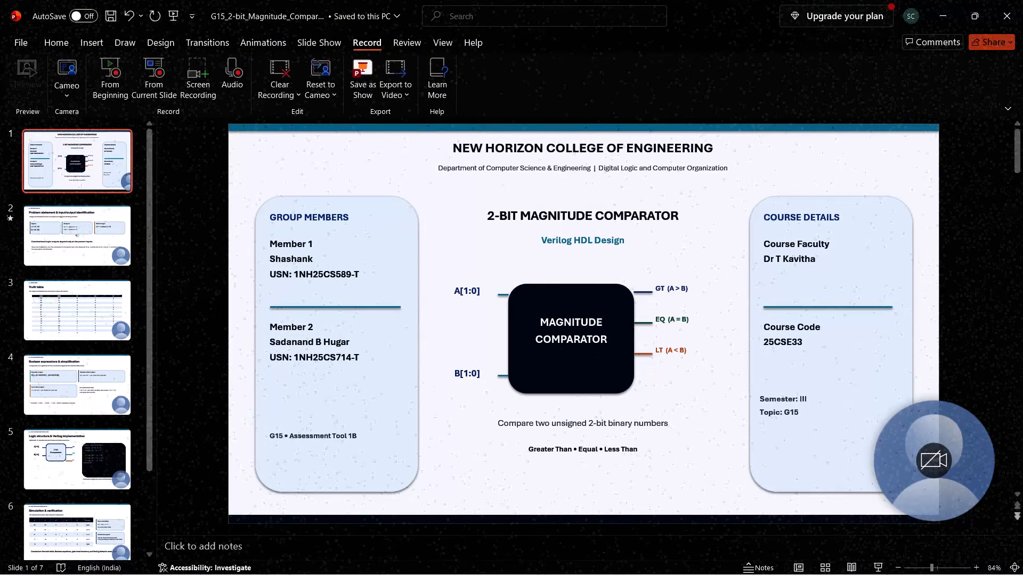
{"action": "left_click_drag", "start_coordinate": [938, 463], "coordinate": [912, 456]}
{"action": "left_click_drag", "start_coordinate": [912, 456], "coordinate": [898, 456]}
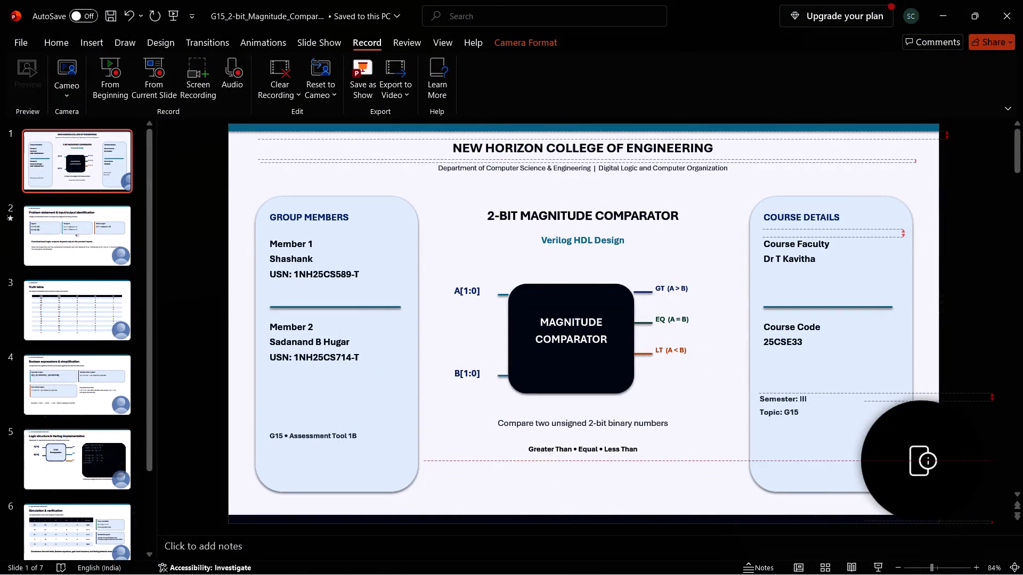
{"action": "left_click_drag", "start_coordinate": [898, 456], "coordinate": [851, 455]}
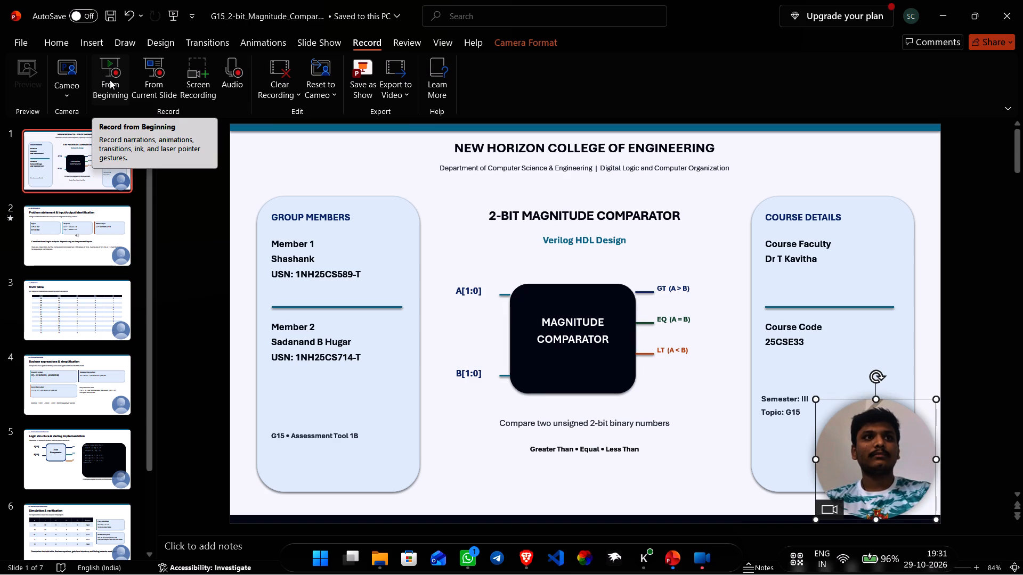
Record from the beginning, capturing about 13 seconds of camera narration on the title slide.
{"action": "left_click", "coordinate": [110, 80]}
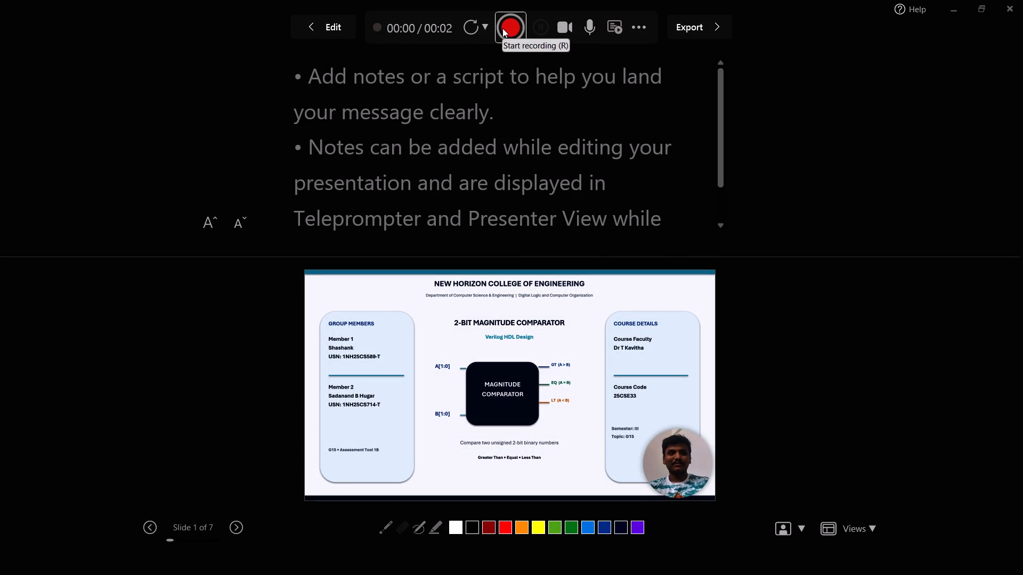
{"action": "left_click", "coordinate": [502, 28]}
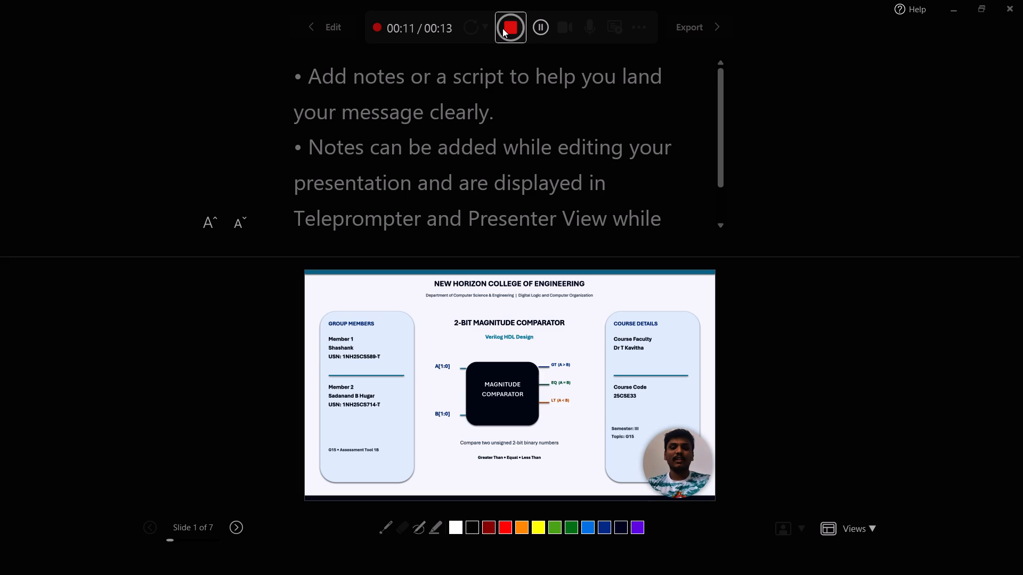
{"action": "left_click", "coordinate": [502, 28]}
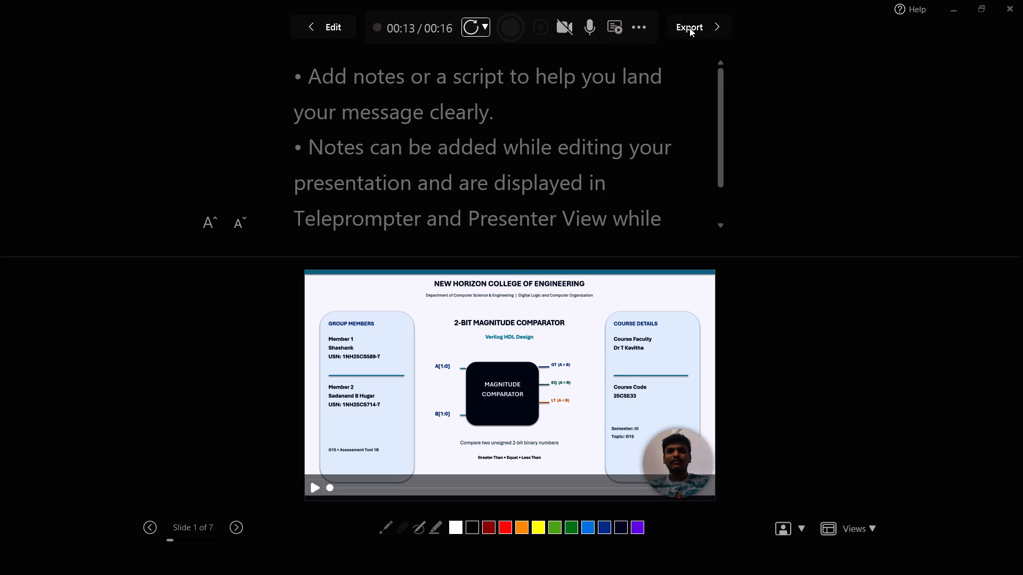
Export the presentation to Downloads as the Full HD (1080p) video G15_2-bit_Magnitude_Comparator.mp4.
{"action": "left_click", "coordinate": [689, 28]}
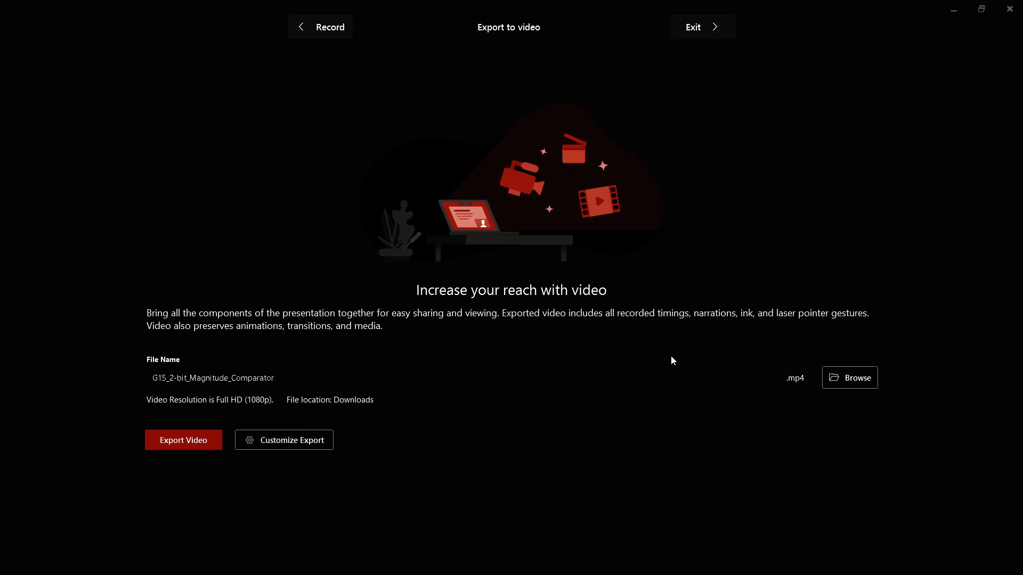
{"action": "left_click", "coordinate": [192, 441]}
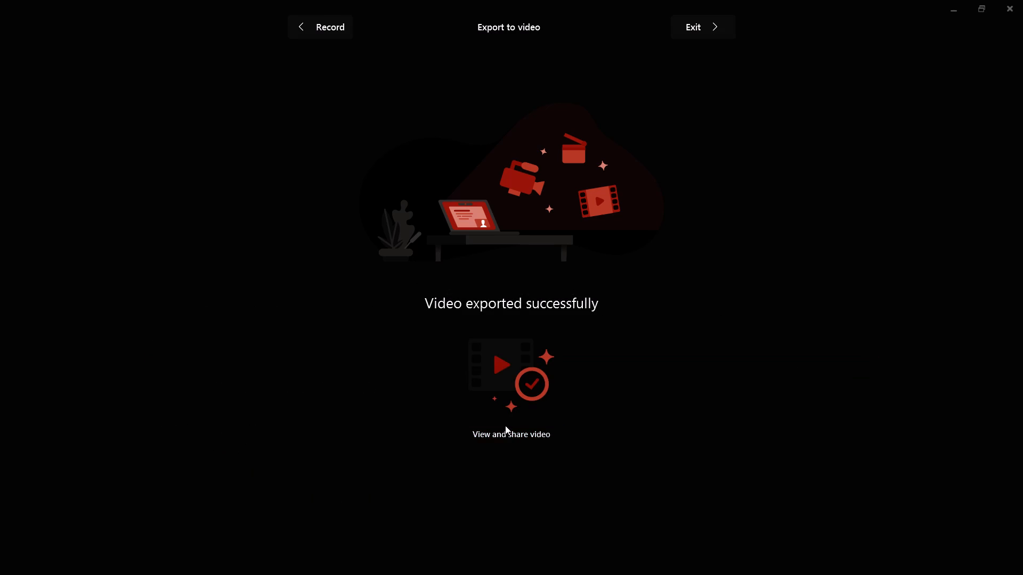
Open the exported video, watch it through to the truth table slide, and close the player.
{"action": "left_click", "coordinate": [497, 434]}
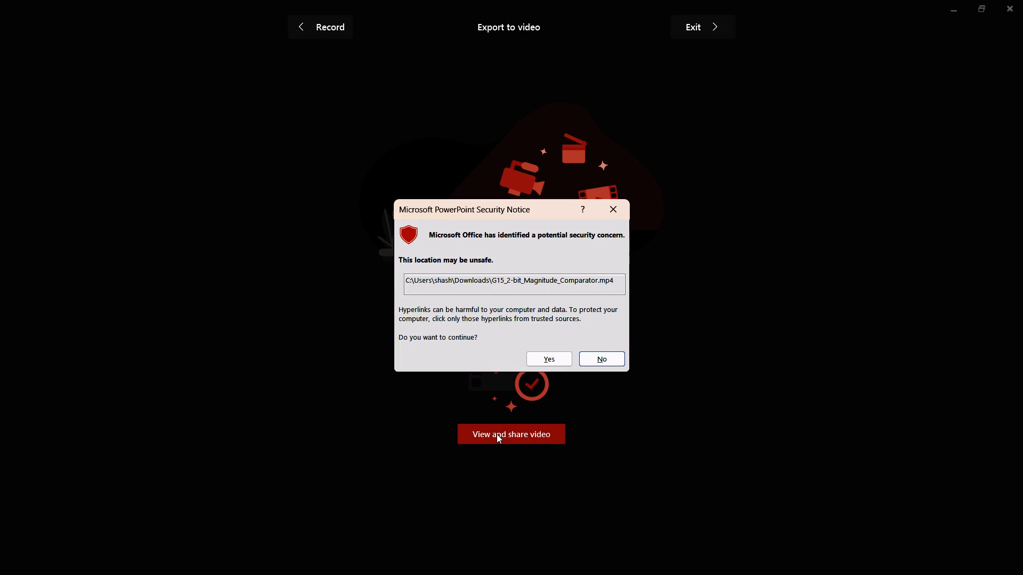
{"action": "left_click", "coordinate": [563, 363]}
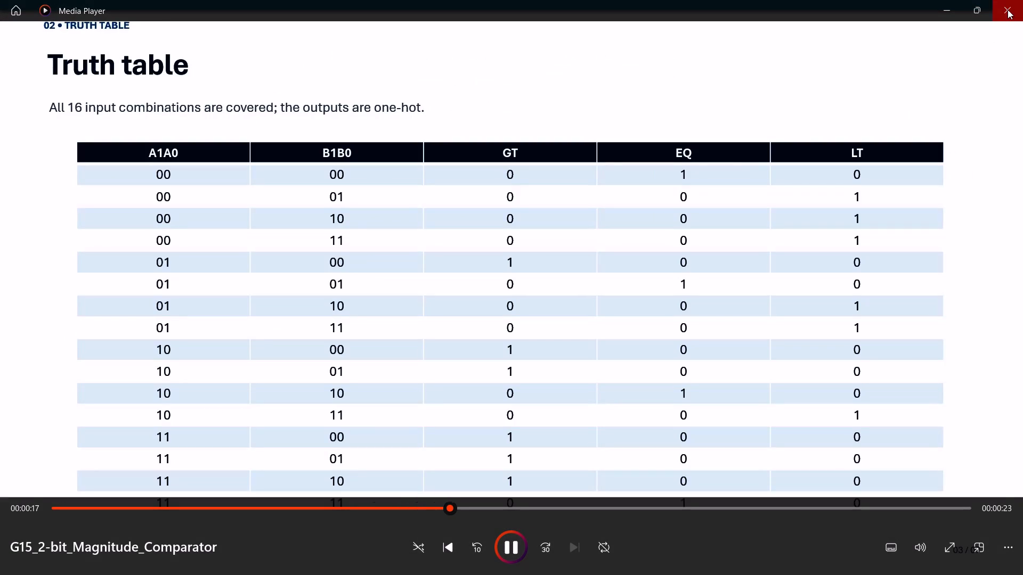
{"action": "left_click", "coordinate": [1005, 12]}
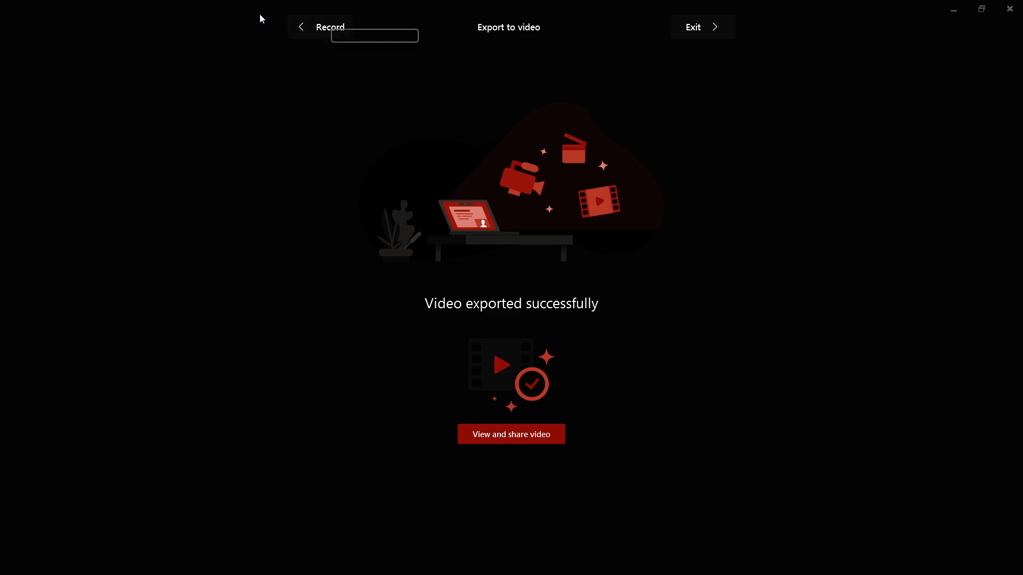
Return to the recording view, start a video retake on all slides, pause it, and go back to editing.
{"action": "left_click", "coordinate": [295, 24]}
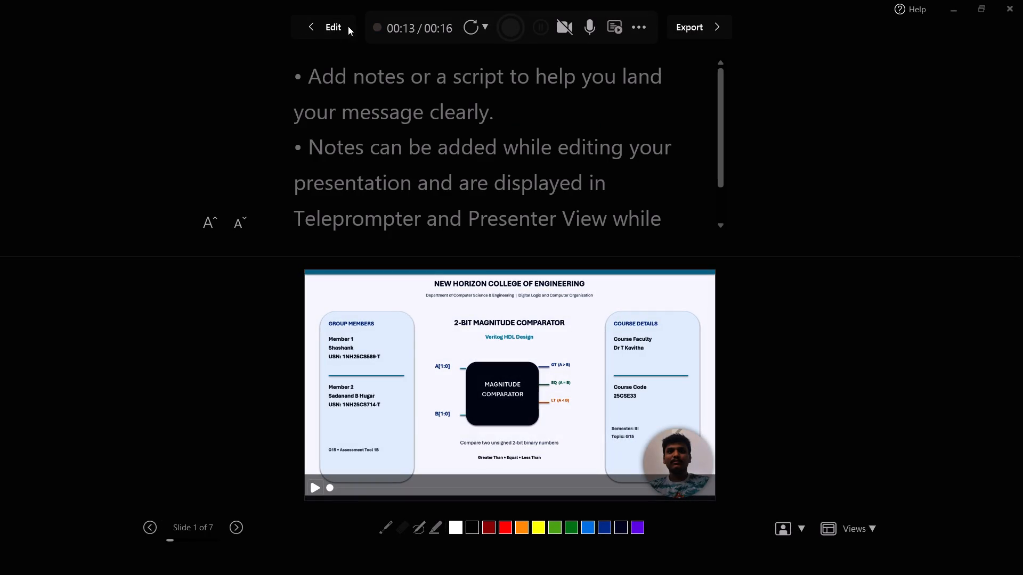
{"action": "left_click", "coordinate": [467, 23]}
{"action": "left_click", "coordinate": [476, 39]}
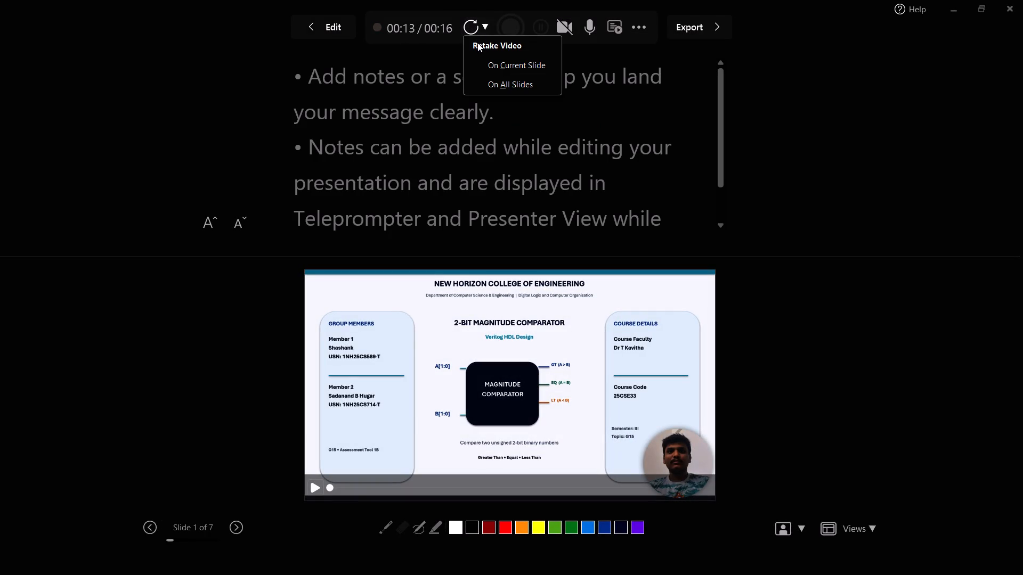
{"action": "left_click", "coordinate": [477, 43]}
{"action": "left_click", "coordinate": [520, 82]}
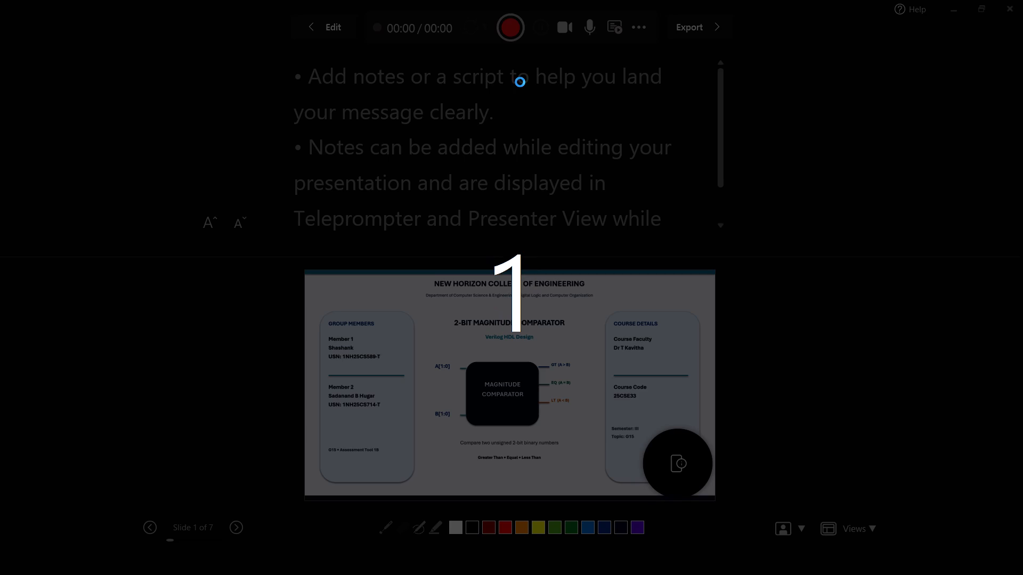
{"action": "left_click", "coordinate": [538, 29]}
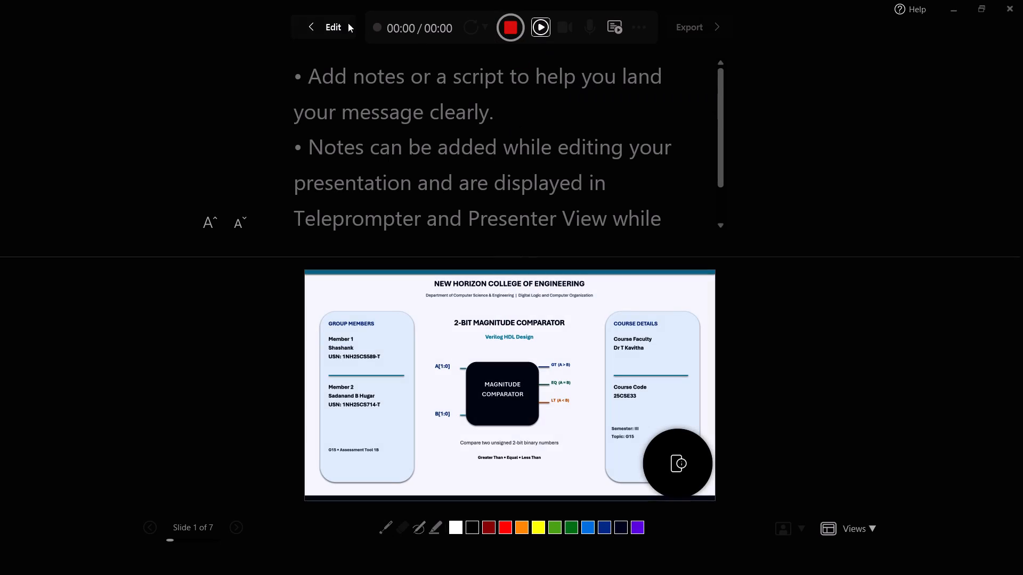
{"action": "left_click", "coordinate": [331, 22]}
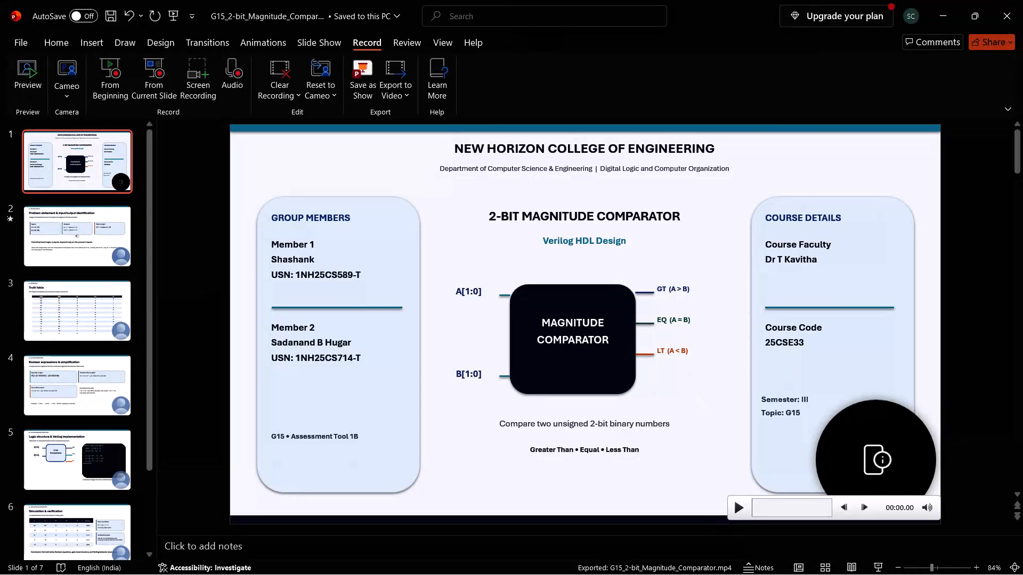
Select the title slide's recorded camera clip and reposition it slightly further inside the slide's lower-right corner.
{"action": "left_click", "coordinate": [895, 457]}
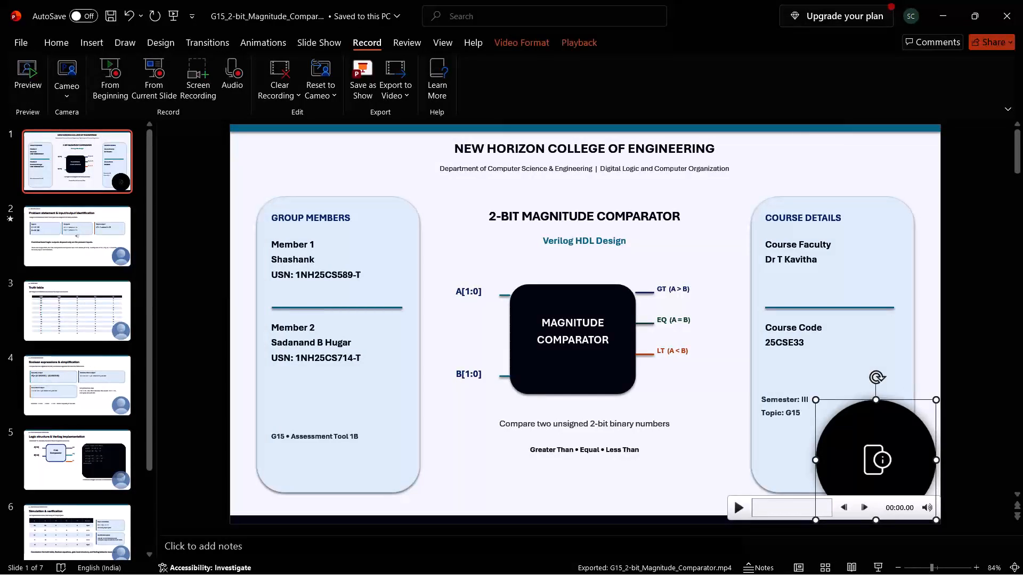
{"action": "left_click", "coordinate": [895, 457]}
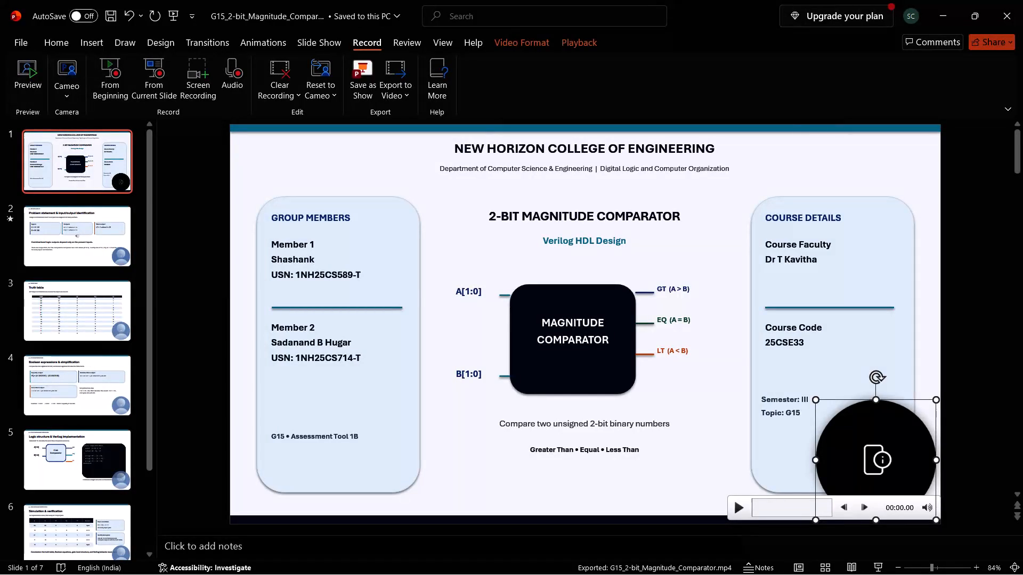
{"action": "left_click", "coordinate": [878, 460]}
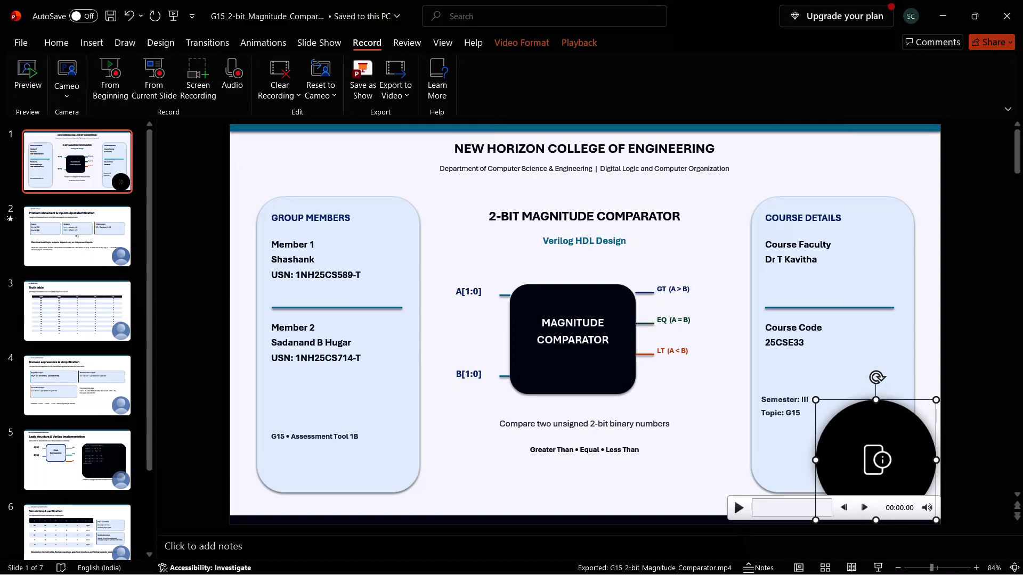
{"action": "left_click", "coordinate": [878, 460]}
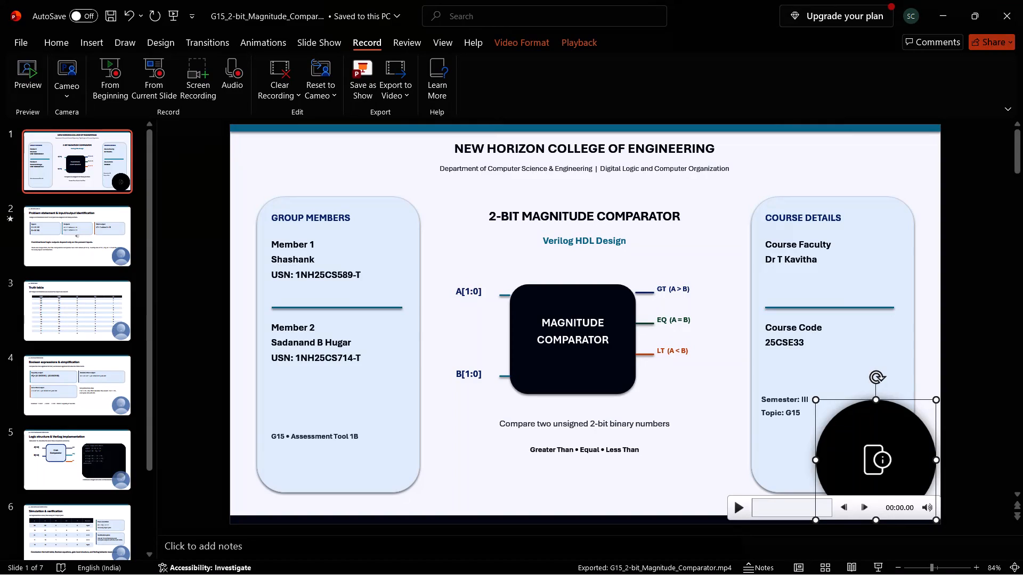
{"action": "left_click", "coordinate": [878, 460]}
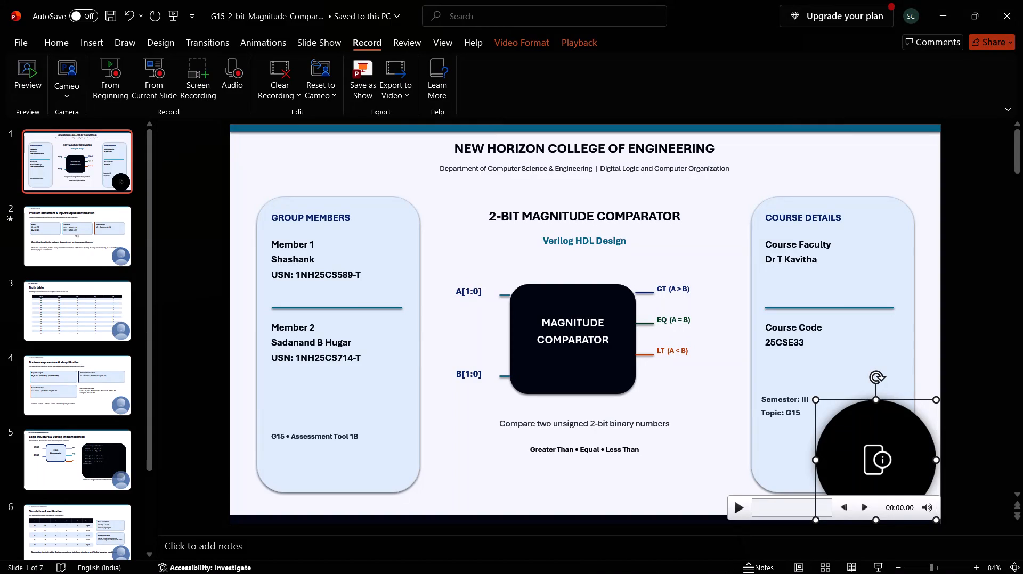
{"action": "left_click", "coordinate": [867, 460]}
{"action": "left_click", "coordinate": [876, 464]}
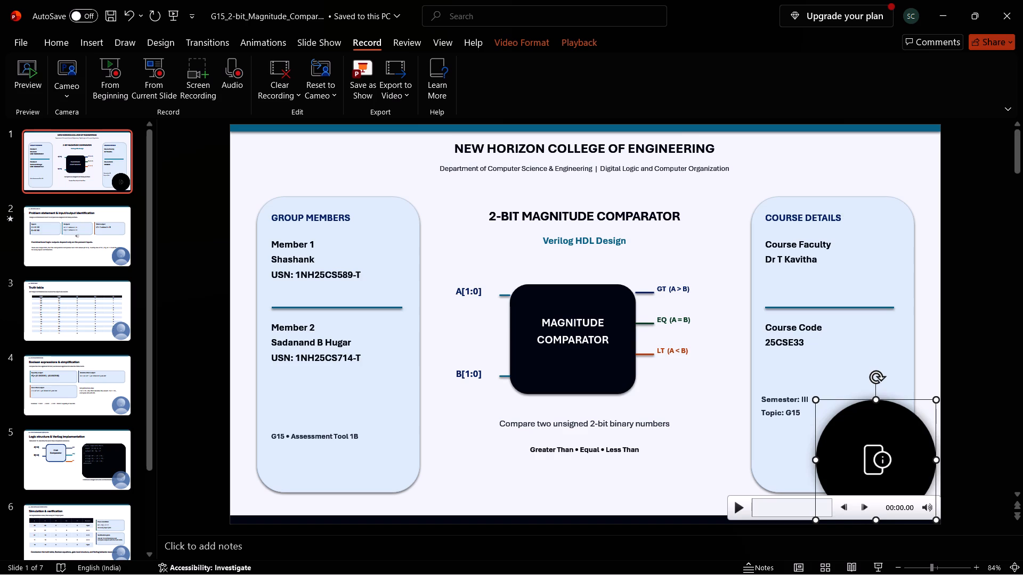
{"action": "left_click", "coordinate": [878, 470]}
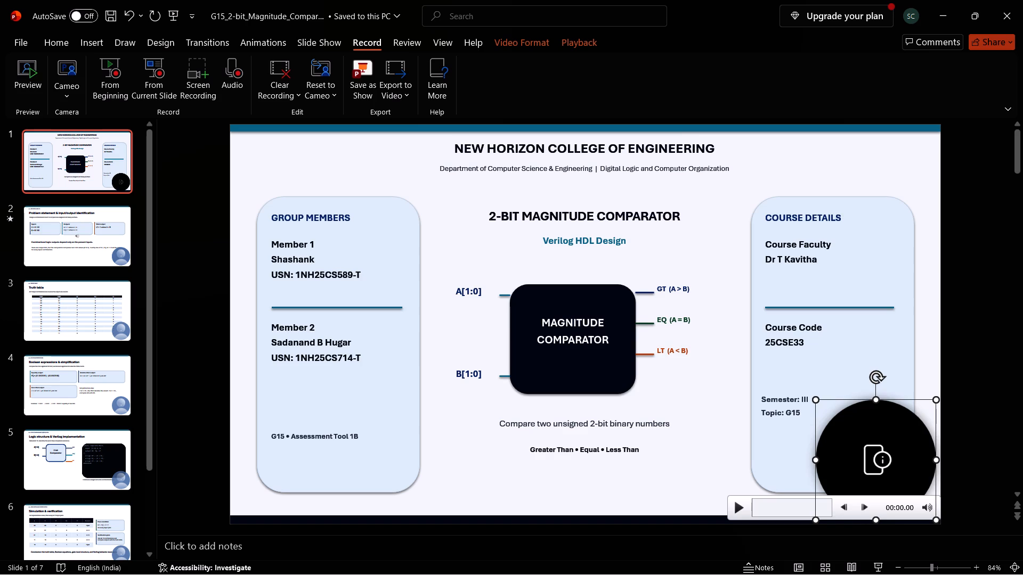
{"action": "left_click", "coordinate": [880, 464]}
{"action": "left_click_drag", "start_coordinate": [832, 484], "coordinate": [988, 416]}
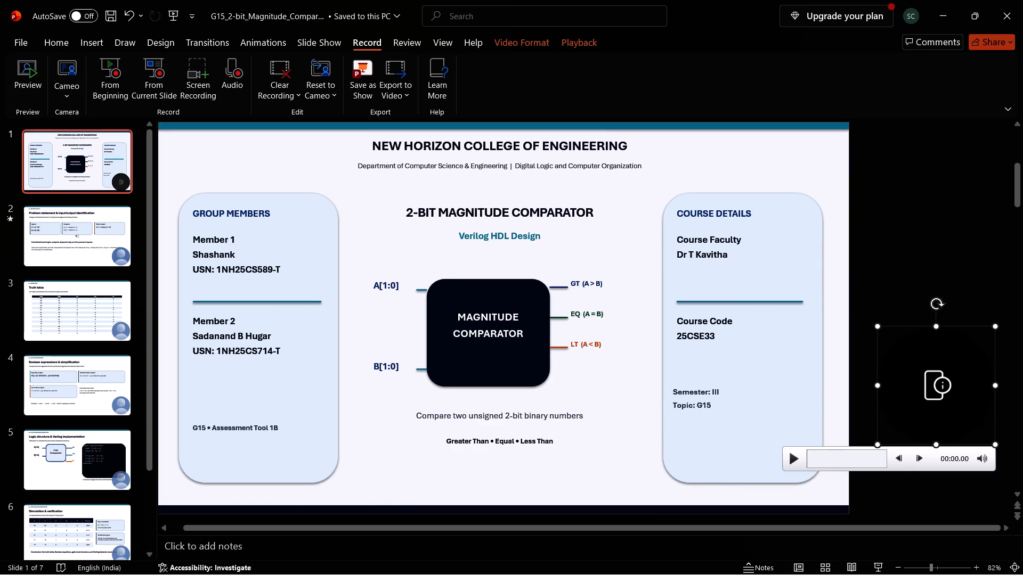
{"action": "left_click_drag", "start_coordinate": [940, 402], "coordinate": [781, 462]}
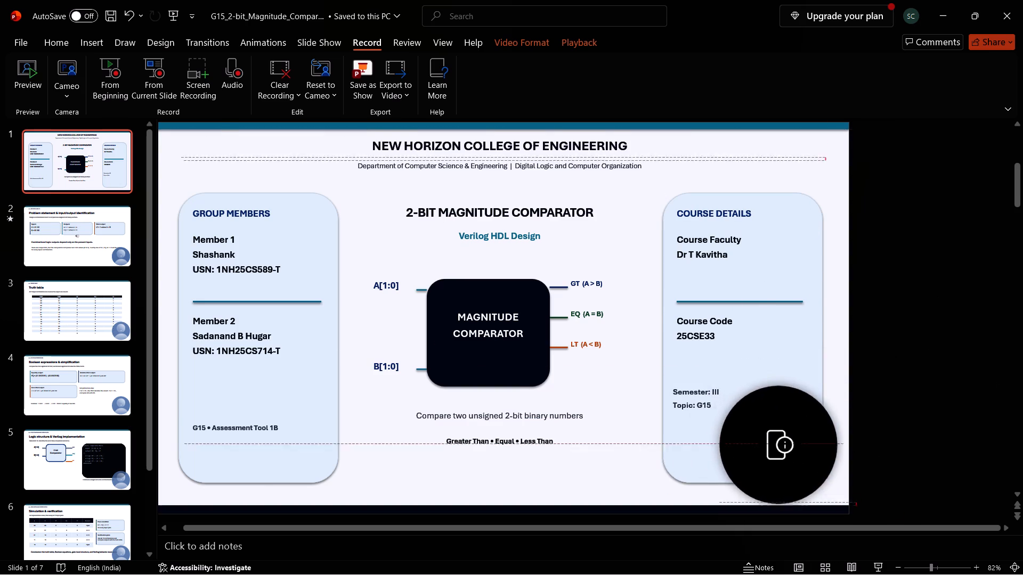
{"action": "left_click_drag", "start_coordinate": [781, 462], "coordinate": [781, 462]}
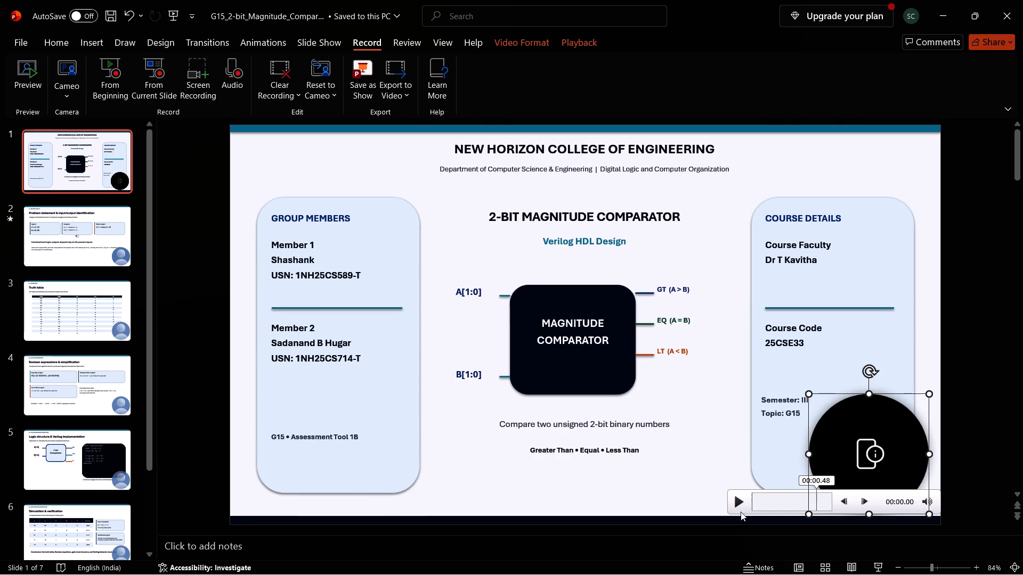
Play the recorded camera clip on the title slide.
{"action": "left_click", "coordinate": [738, 500]}
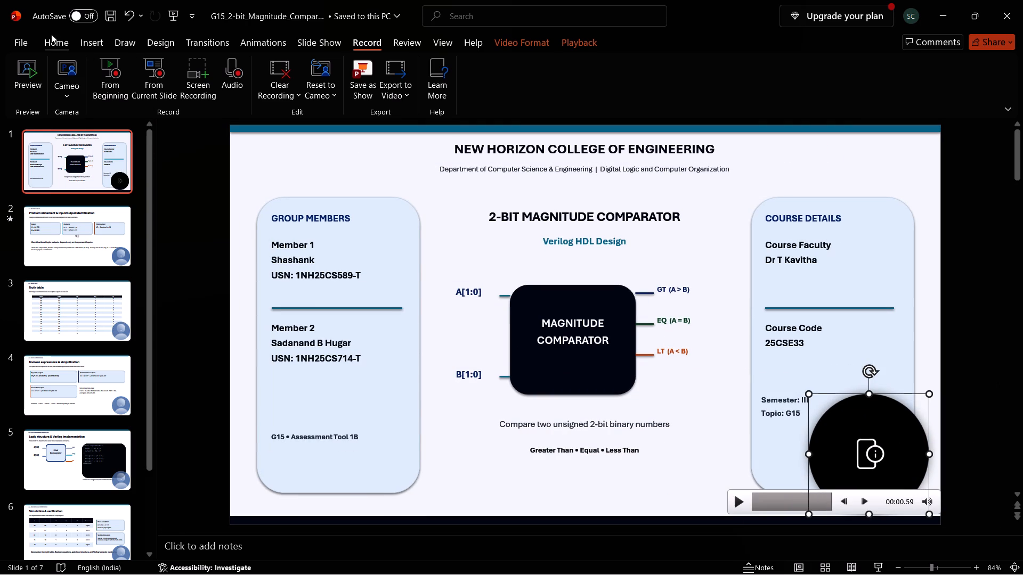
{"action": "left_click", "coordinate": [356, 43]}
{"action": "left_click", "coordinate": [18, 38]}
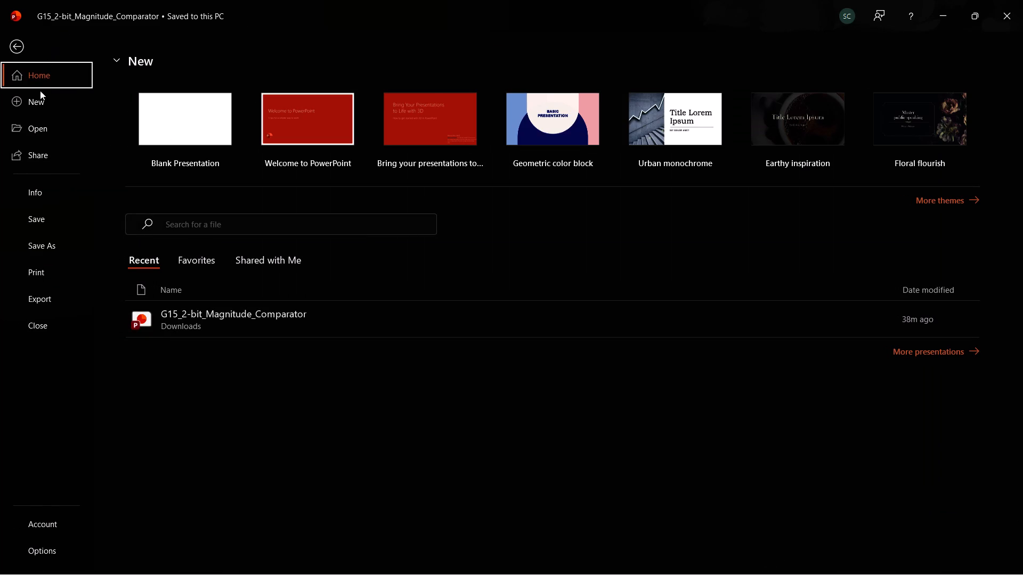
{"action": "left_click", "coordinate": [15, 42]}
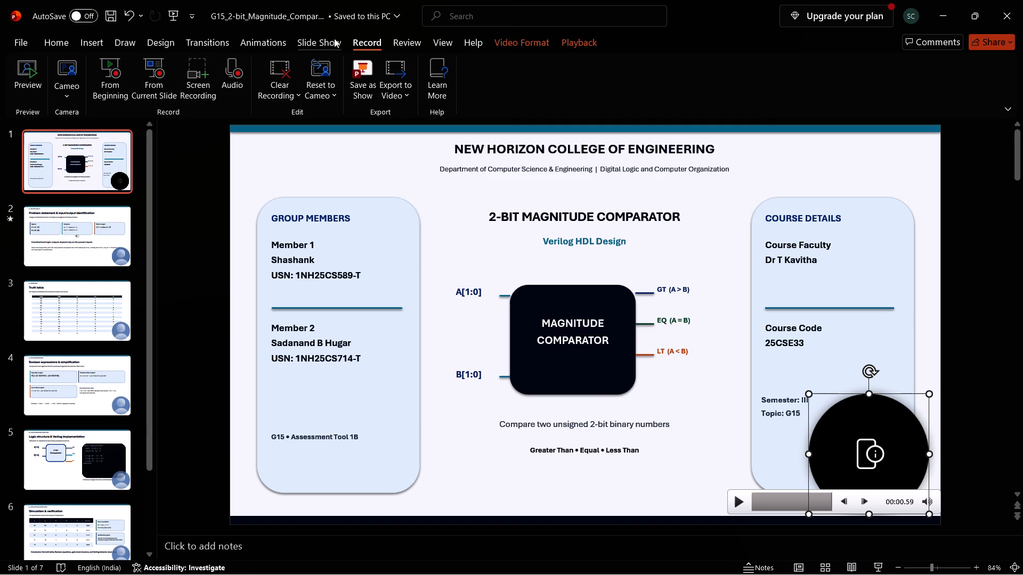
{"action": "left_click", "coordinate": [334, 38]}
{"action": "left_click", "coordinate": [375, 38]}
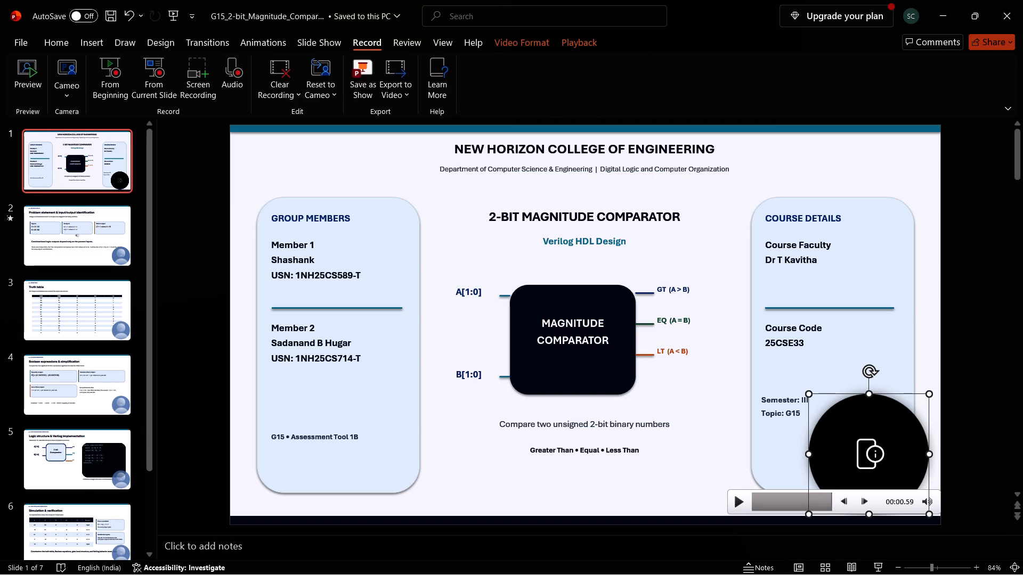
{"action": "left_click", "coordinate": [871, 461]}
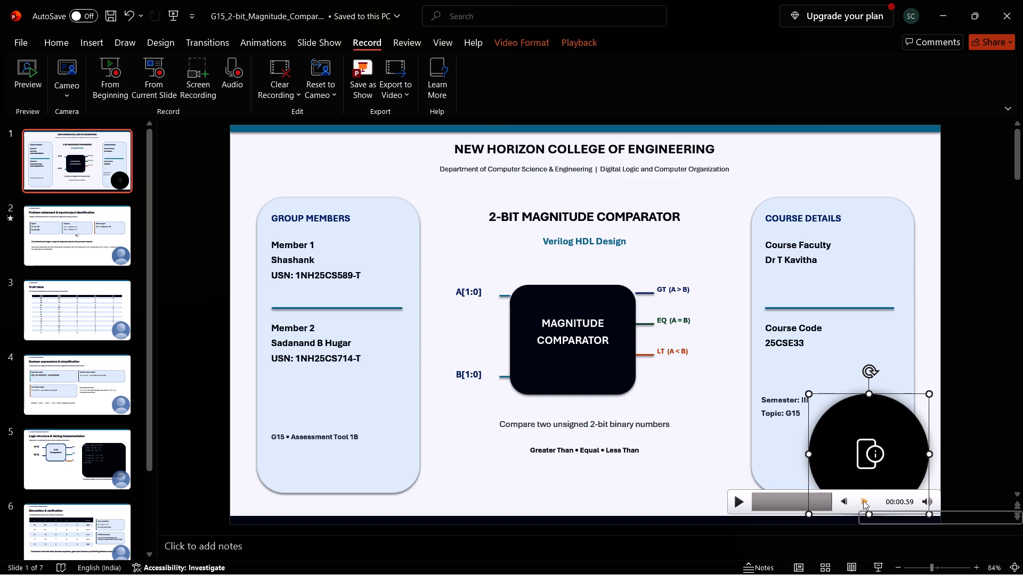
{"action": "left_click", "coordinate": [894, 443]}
Close the presentation without saving the changes.
{"action": "left_click", "coordinate": [1019, 15]}
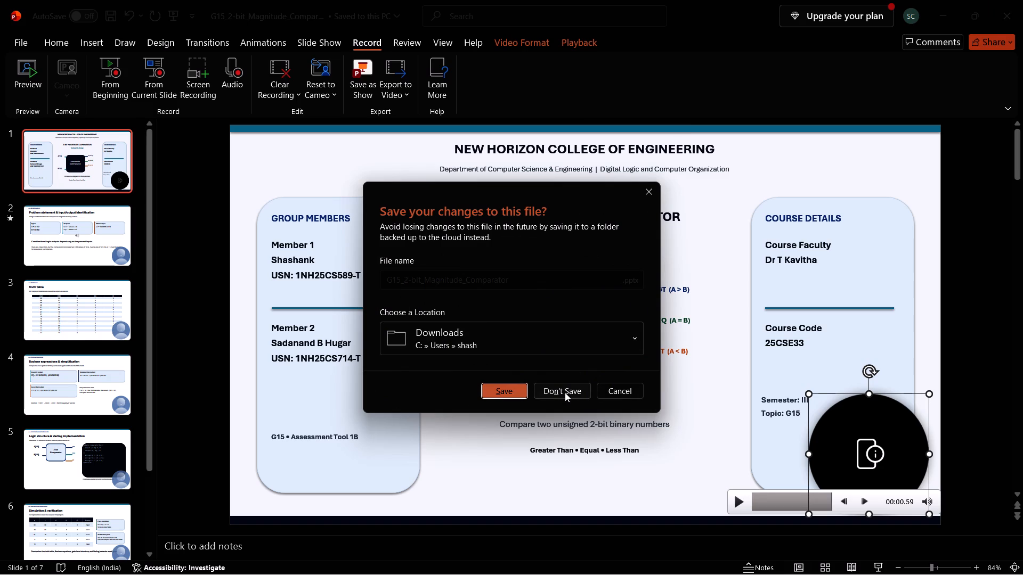
{"action": "left_click", "coordinate": [565, 392]}
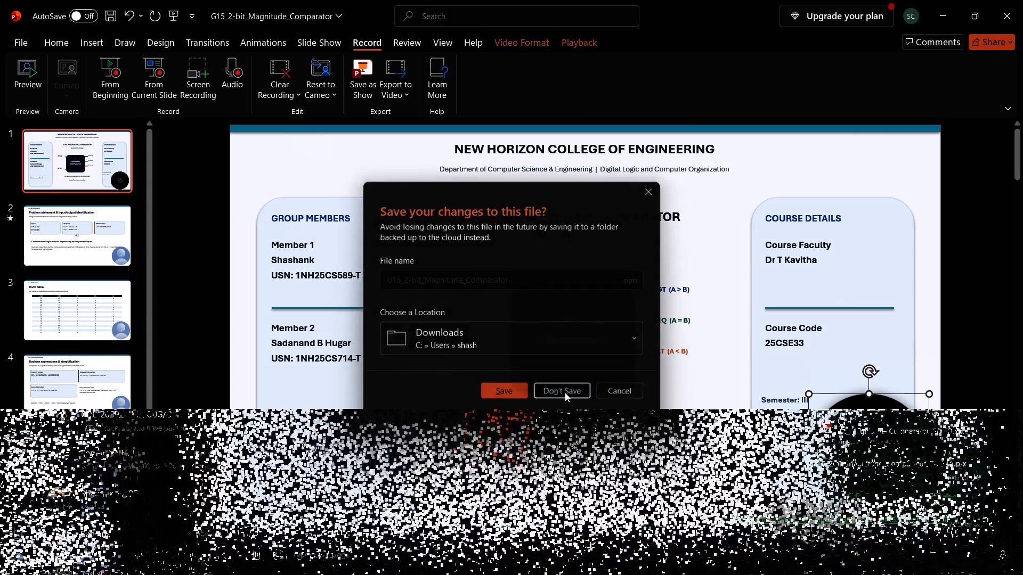
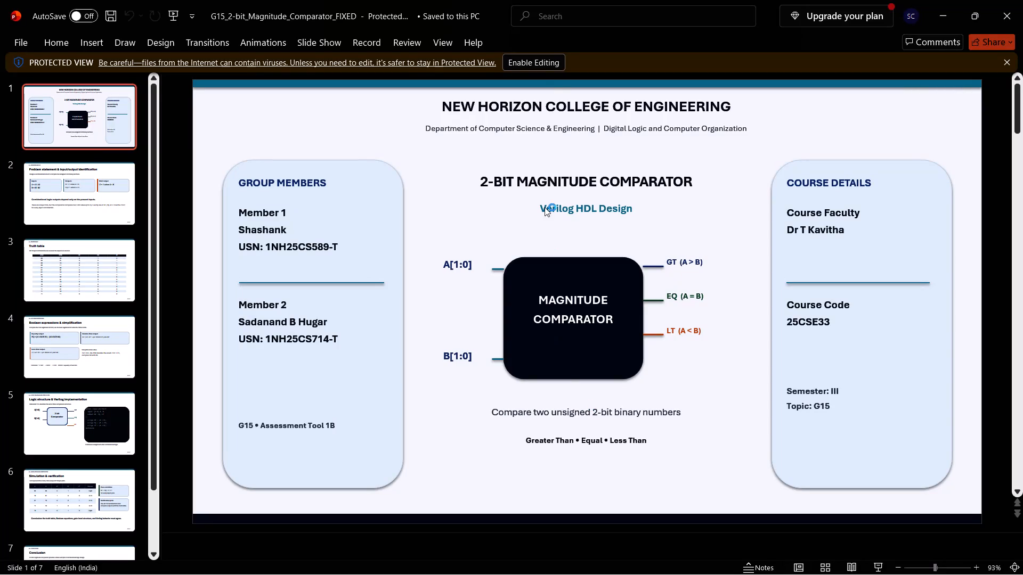
Enable editing of the reopened comparator presentation.
{"action": "left_click", "coordinate": [539, 68]}
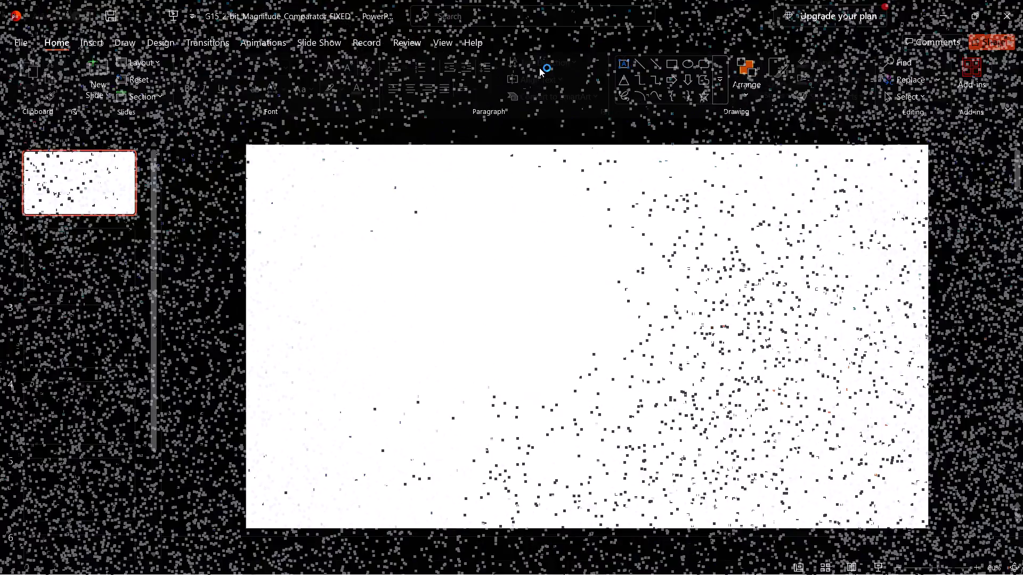
Insert a live camera cameo on the title slide and give it the circular camera style with a soft shadow.
{"action": "left_click", "coordinate": [367, 42]}
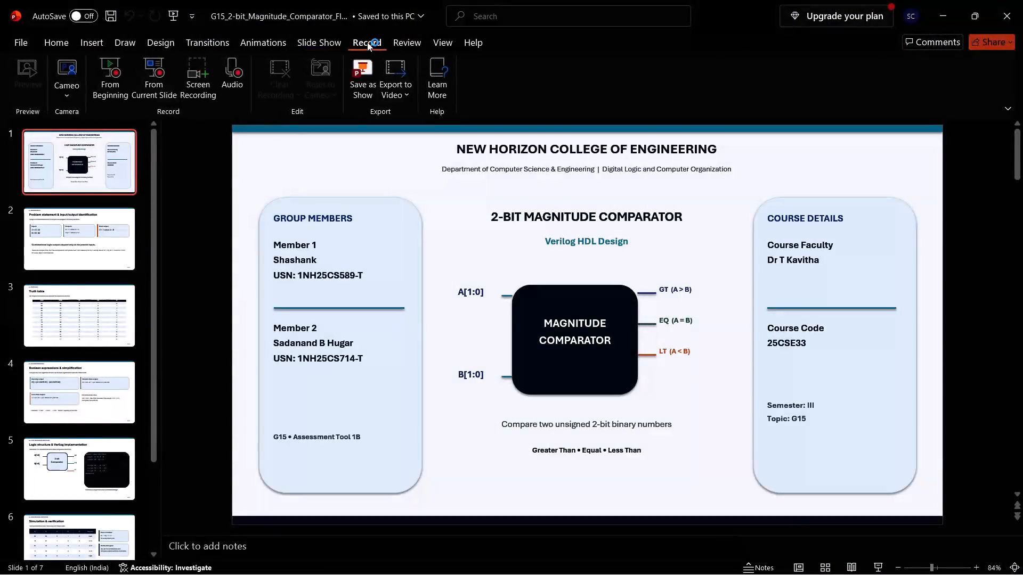
{"action": "left_click", "coordinate": [74, 76]}
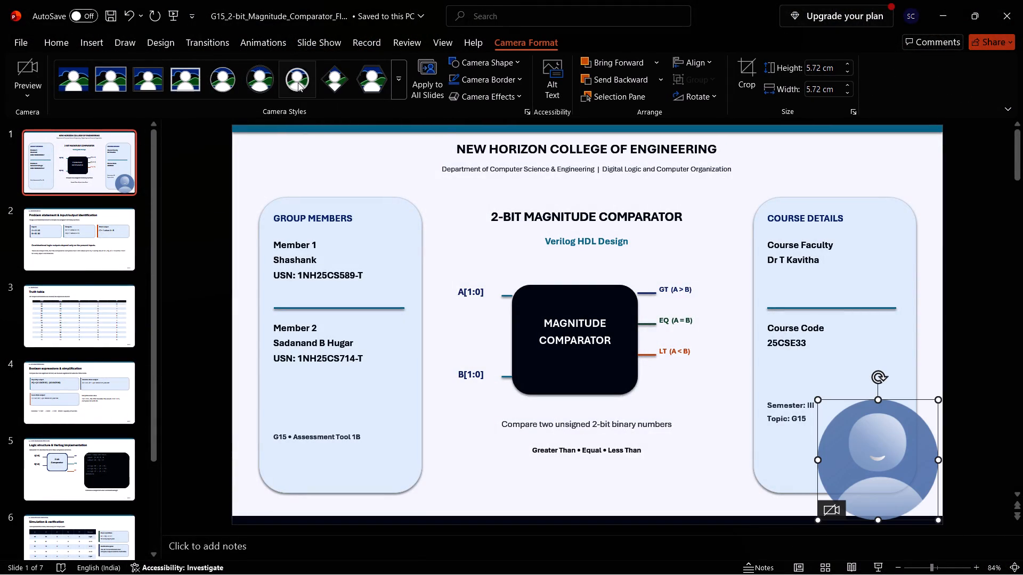
{"action": "left_click", "coordinate": [298, 83]}
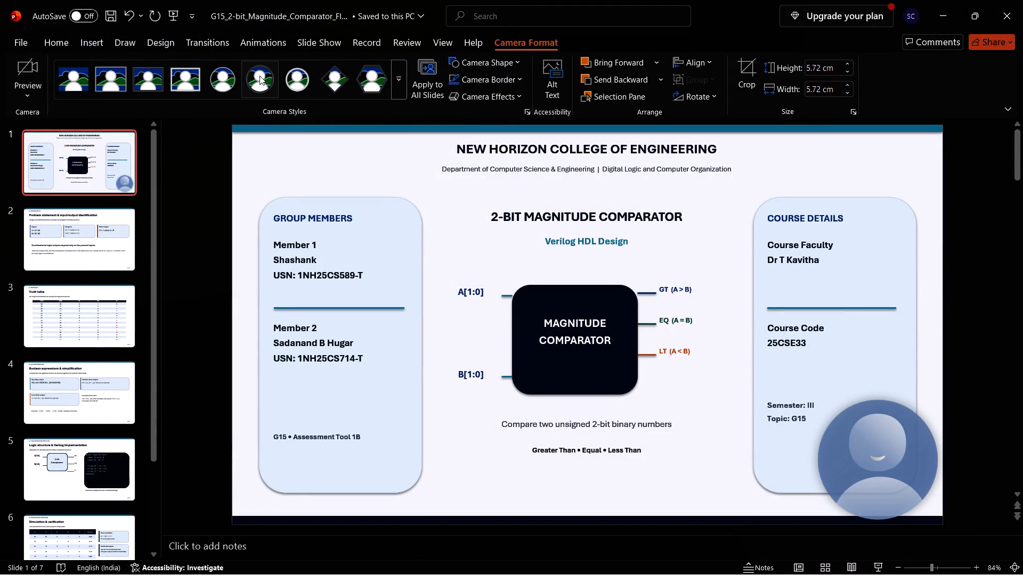
{"action": "left_click", "coordinate": [259, 76]}
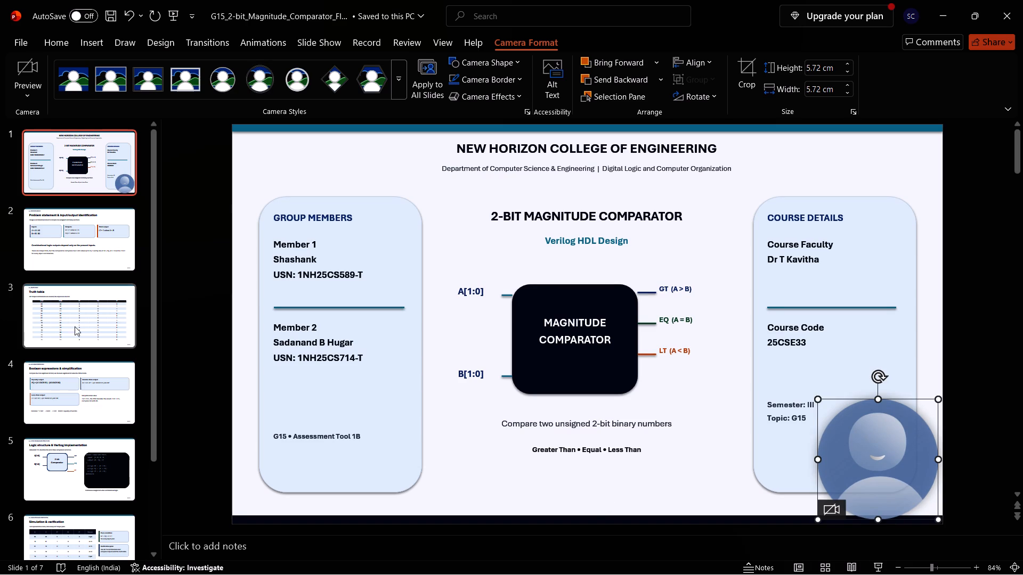
Select OPPO K13 5G (Windows Virtual Camera) as the camera source and try to turn on the cameo's live preview.
{"action": "left_click", "coordinate": [13, 95]}
{"action": "left_click", "coordinate": [42, 137]}
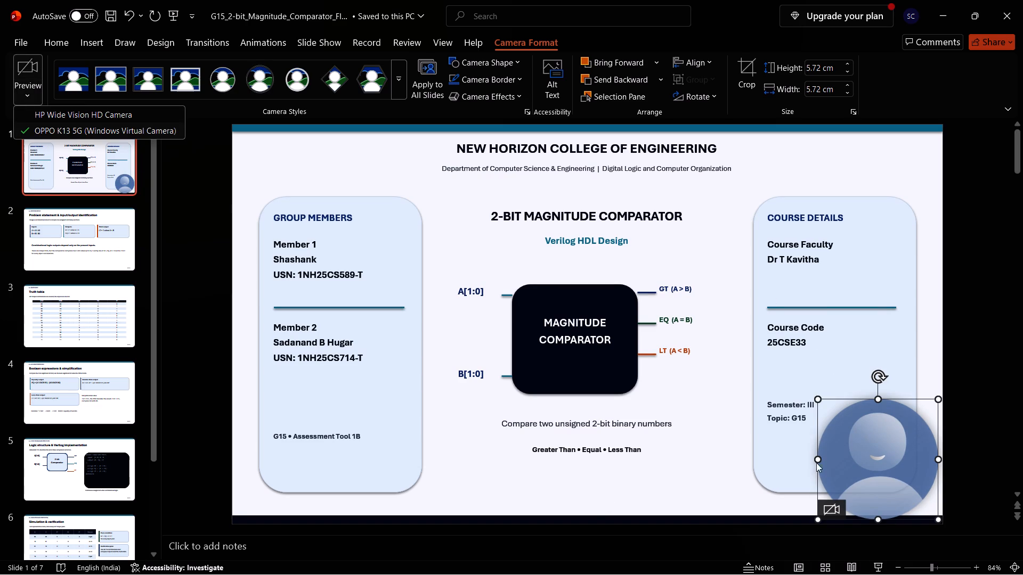
{"action": "left_click", "coordinate": [833, 506]}
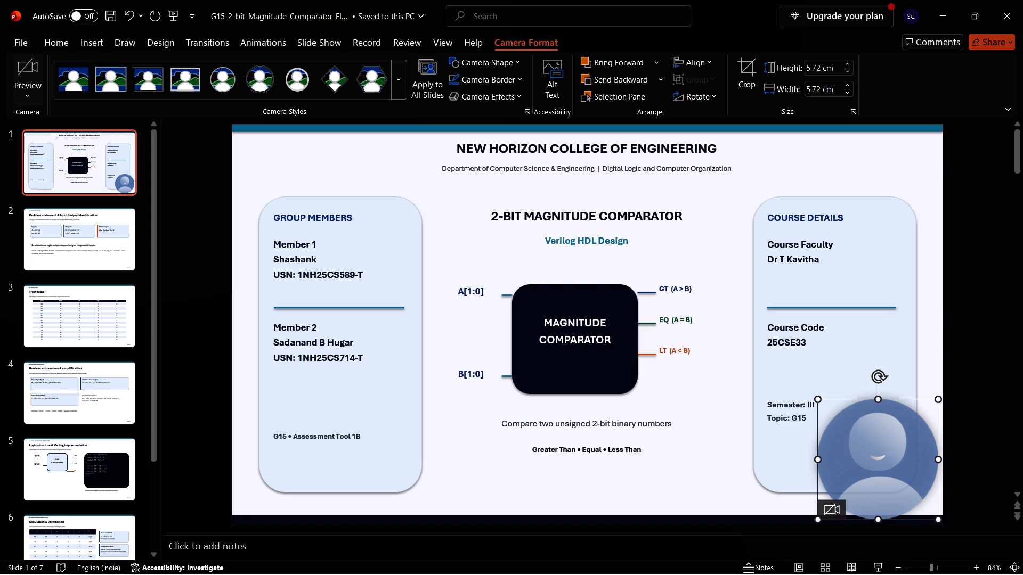
{"action": "left_click", "coordinate": [832, 506]}
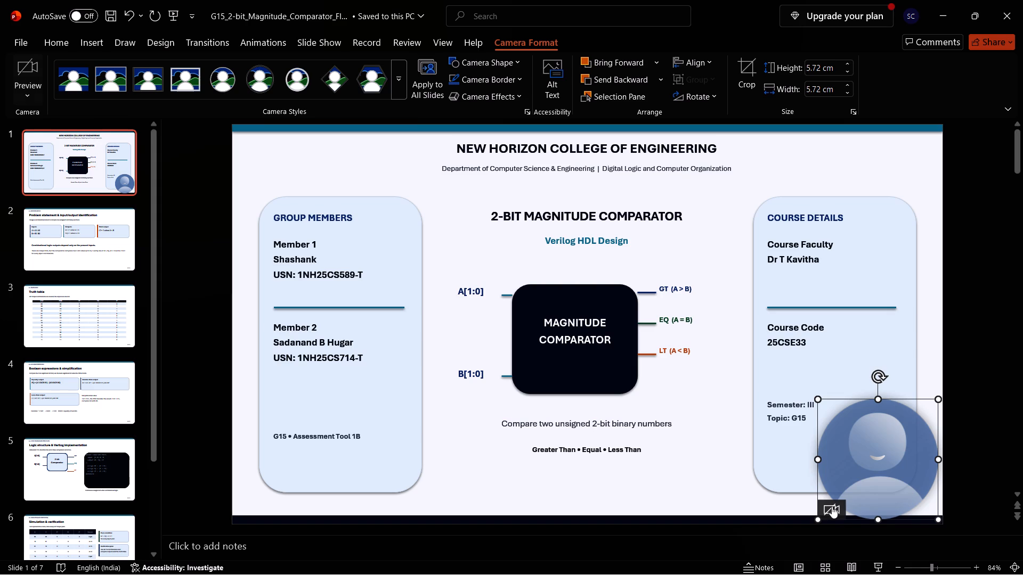
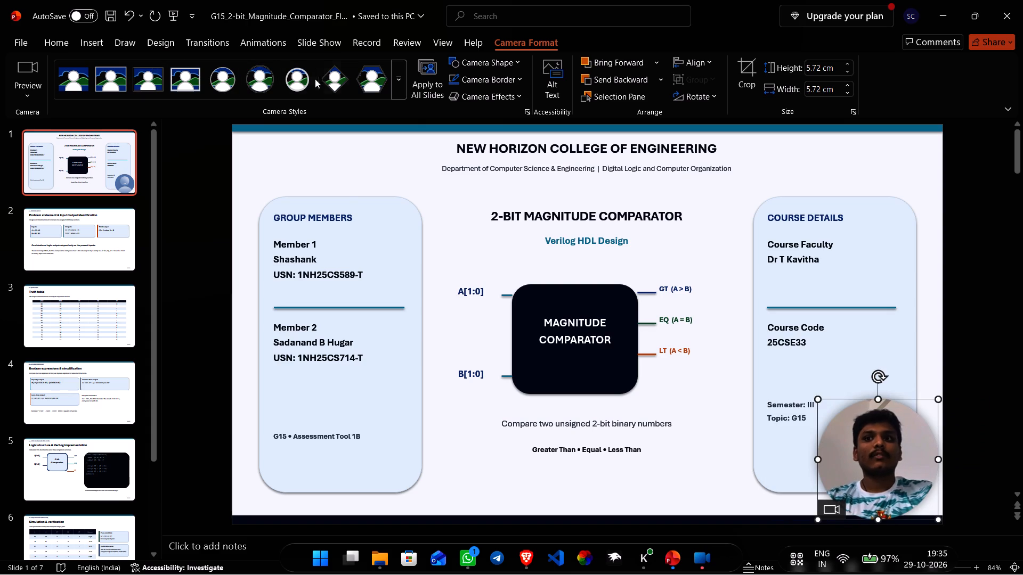
Reapply the circular soft-shadow camera style to the title slide's camera cameo.
{"action": "left_click", "coordinate": [251, 75]}
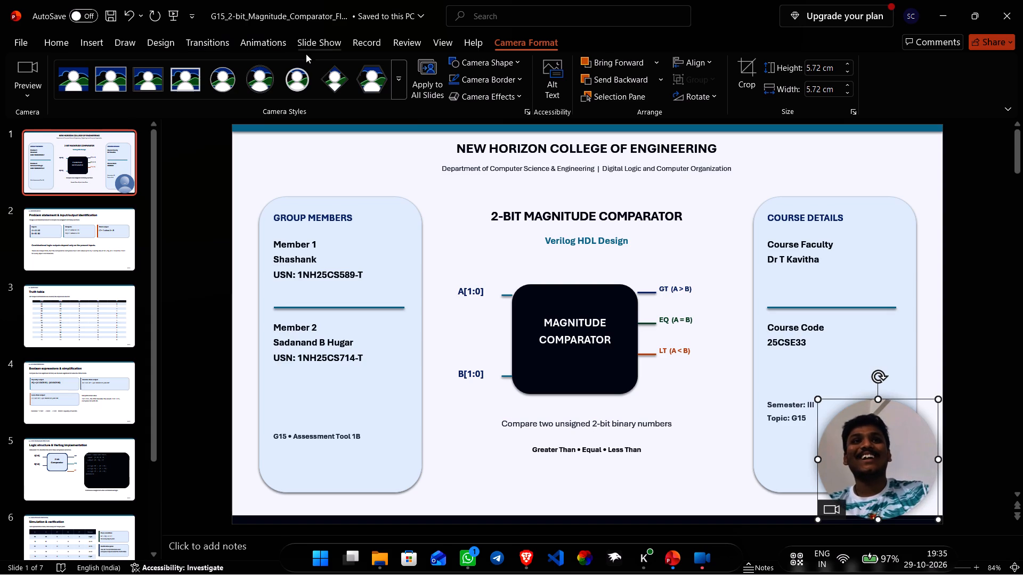
Open the presentation's recording view from the beginning, on the title slide.
{"action": "left_click", "coordinate": [482, 44]}
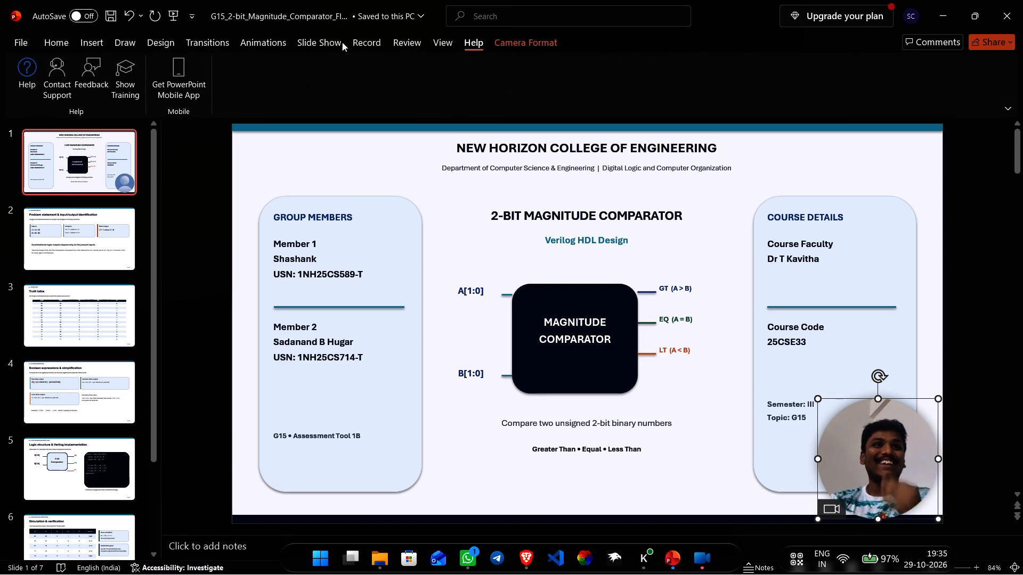
{"action": "left_click", "coordinate": [56, 42]}
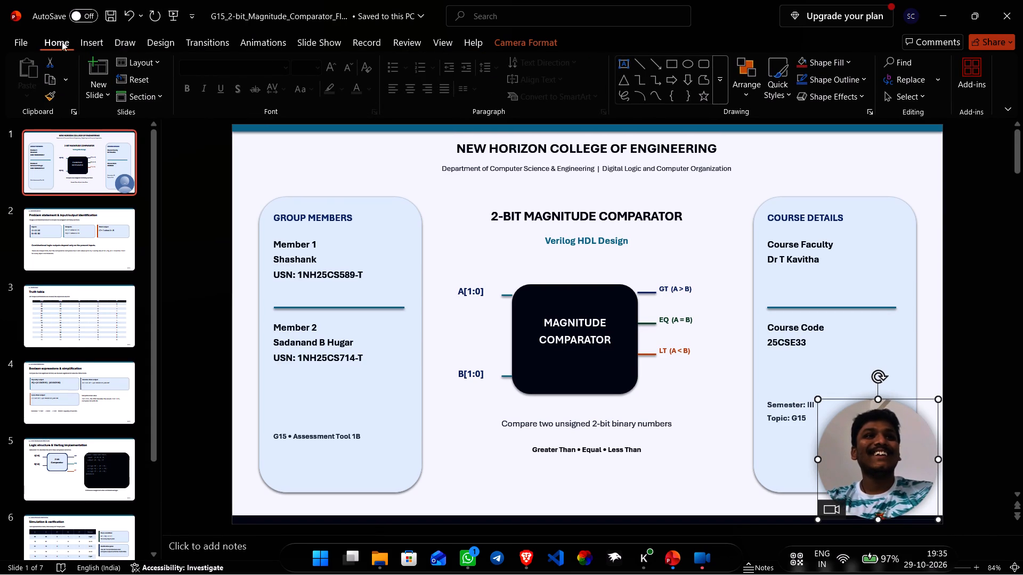
{"action": "left_click", "coordinate": [354, 40]}
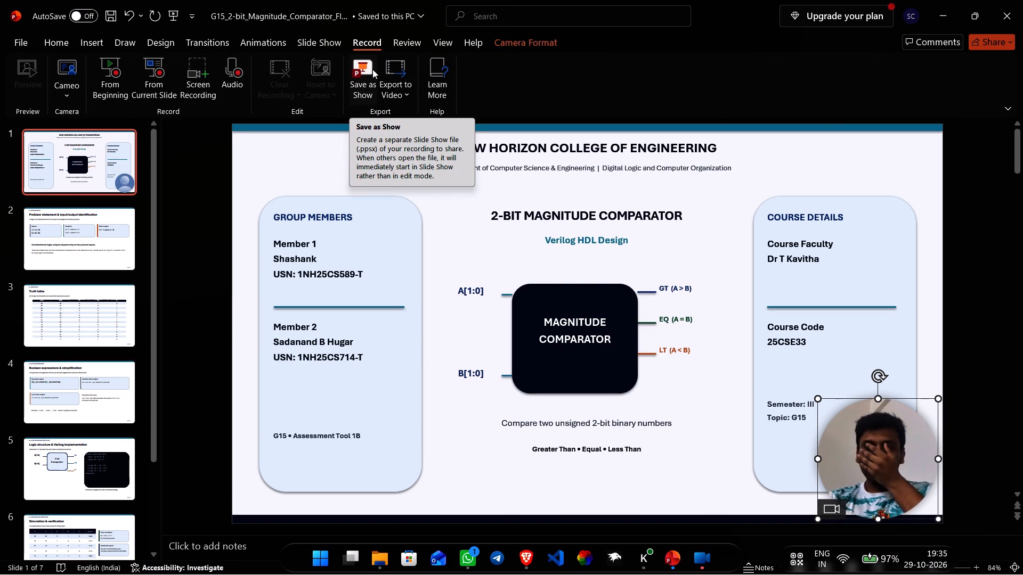
{"action": "left_click", "coordinate": [111, 67]}
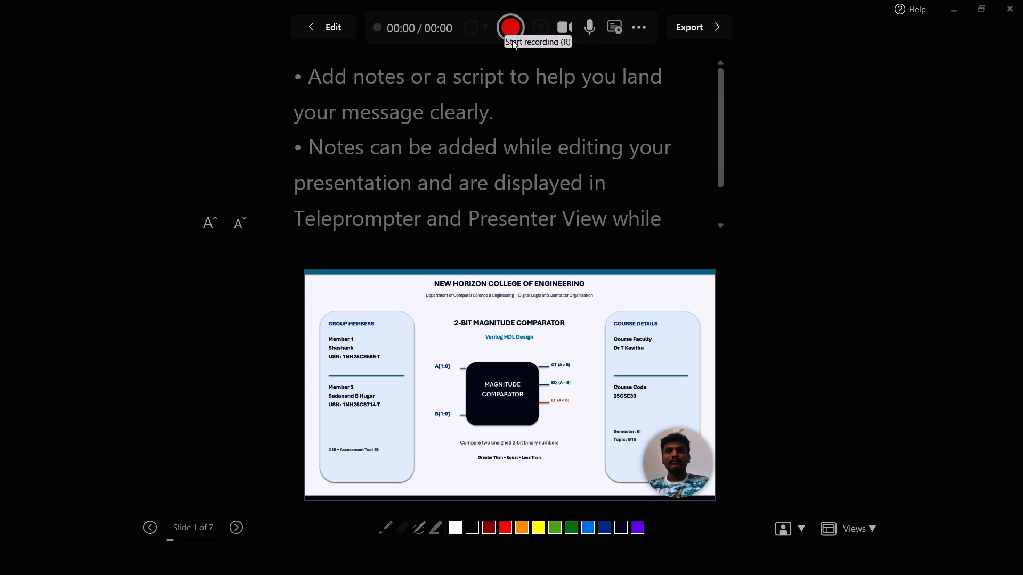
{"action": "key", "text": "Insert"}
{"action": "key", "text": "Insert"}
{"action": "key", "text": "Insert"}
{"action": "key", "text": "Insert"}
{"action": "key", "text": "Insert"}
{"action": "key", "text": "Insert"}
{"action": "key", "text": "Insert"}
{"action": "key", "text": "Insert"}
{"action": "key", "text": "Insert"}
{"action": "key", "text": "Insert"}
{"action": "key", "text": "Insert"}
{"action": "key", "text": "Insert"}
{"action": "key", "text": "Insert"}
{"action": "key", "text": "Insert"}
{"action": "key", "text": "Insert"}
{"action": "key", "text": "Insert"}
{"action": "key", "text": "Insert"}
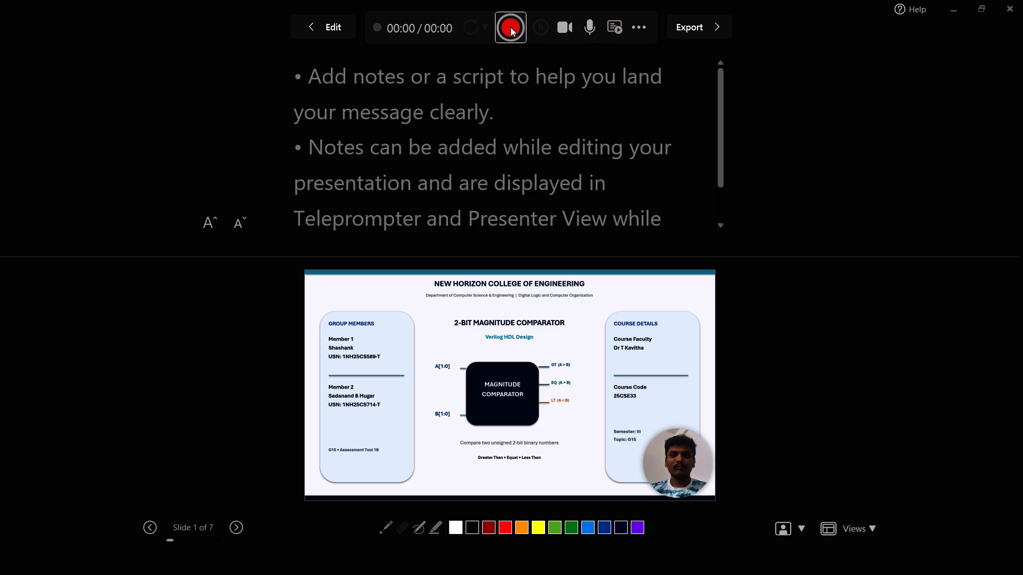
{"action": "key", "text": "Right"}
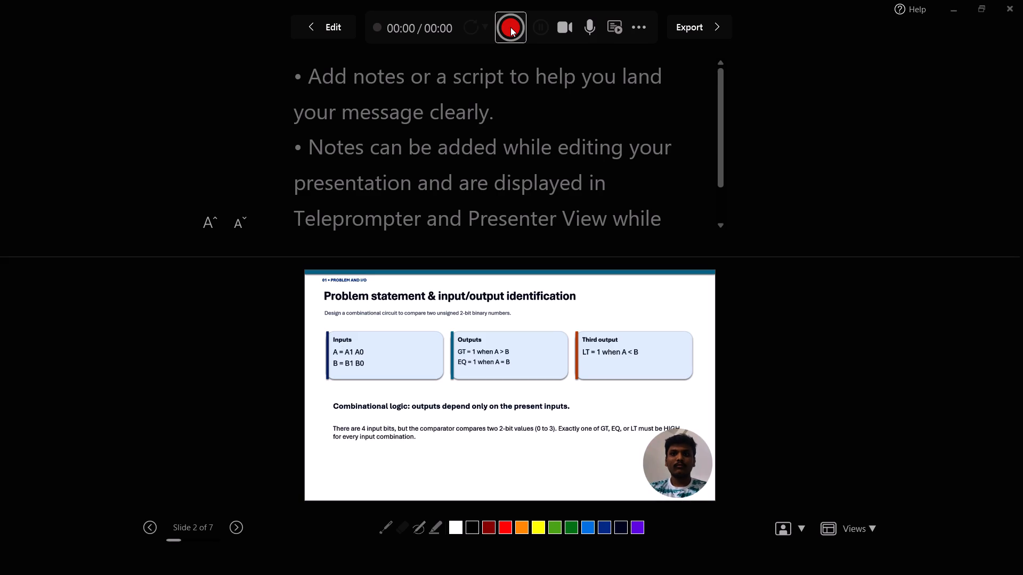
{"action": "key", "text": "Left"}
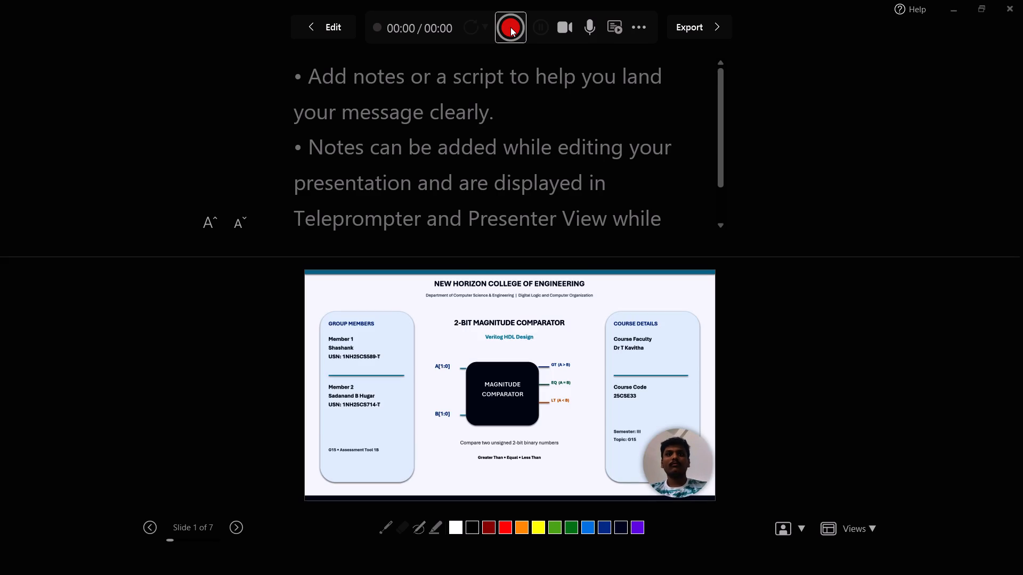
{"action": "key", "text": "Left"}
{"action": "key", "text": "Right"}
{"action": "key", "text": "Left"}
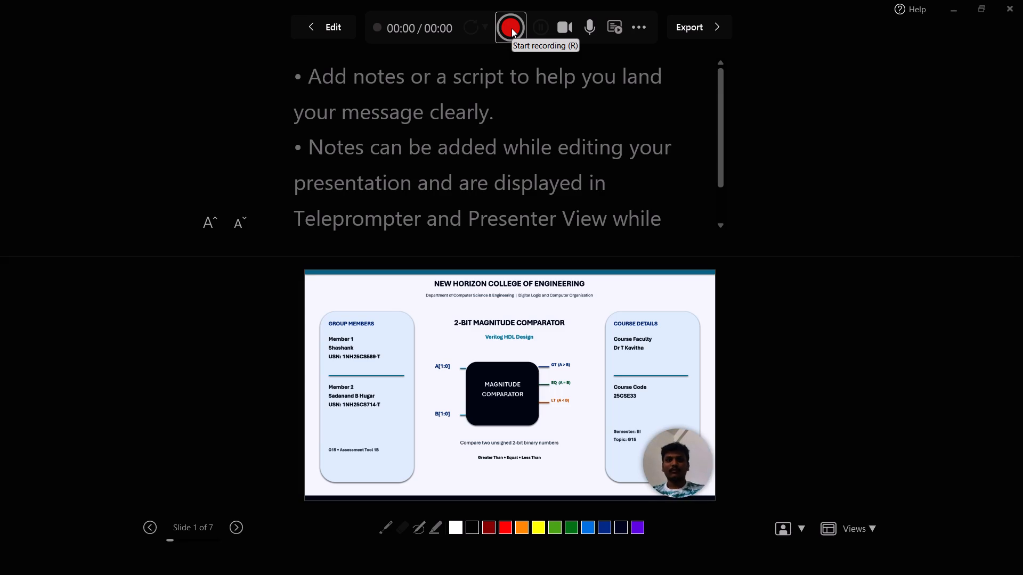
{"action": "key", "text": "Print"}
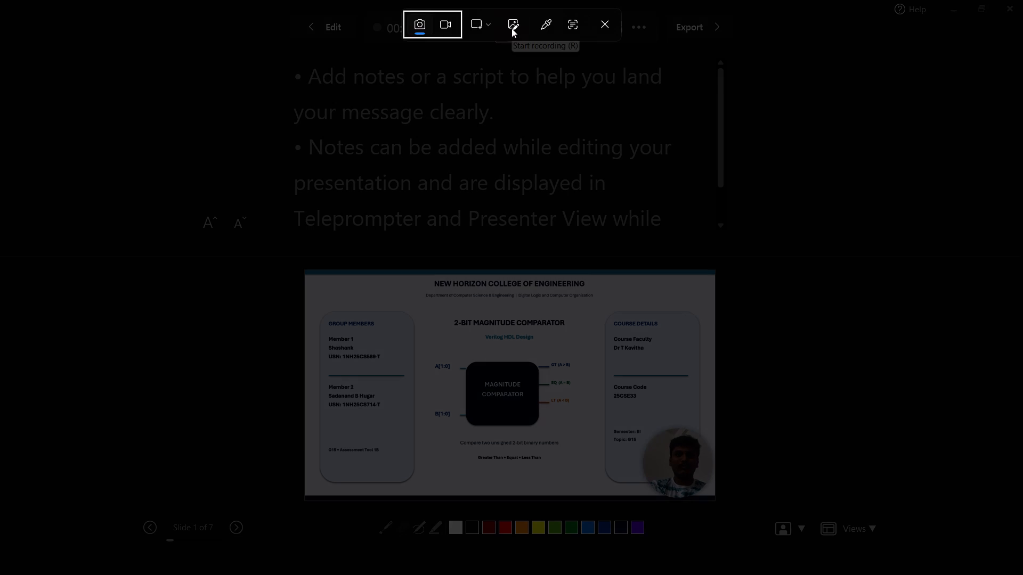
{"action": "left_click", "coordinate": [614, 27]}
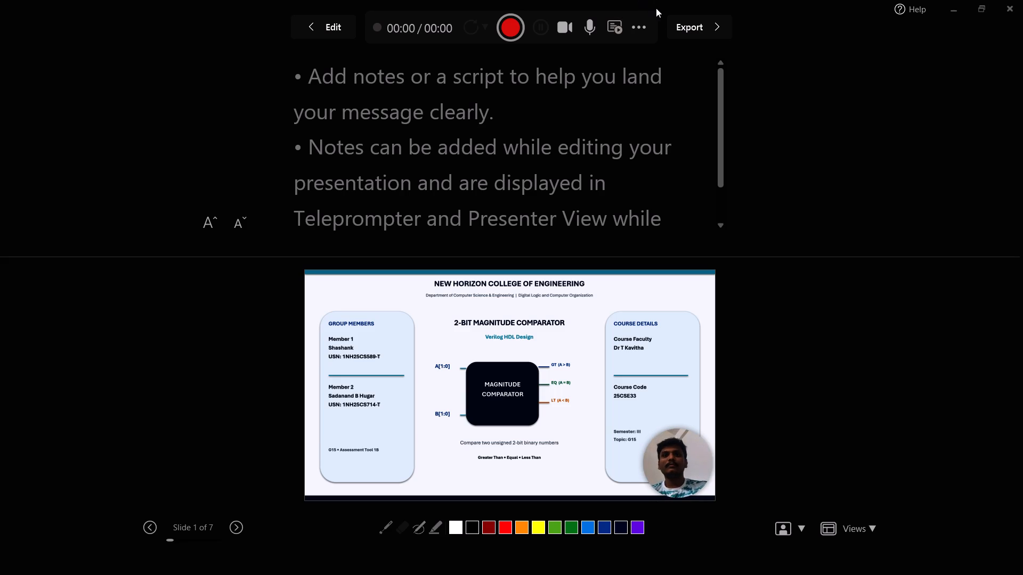
Start recording the presentation from the title slide with the live camera cameo.
{"action": "left_click", "coordinate": [516, 24]}
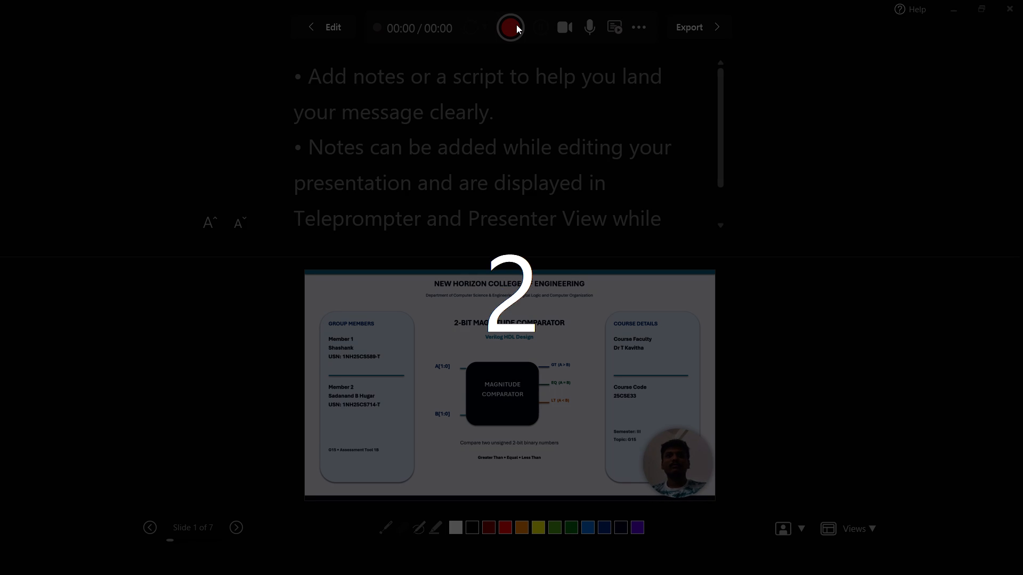
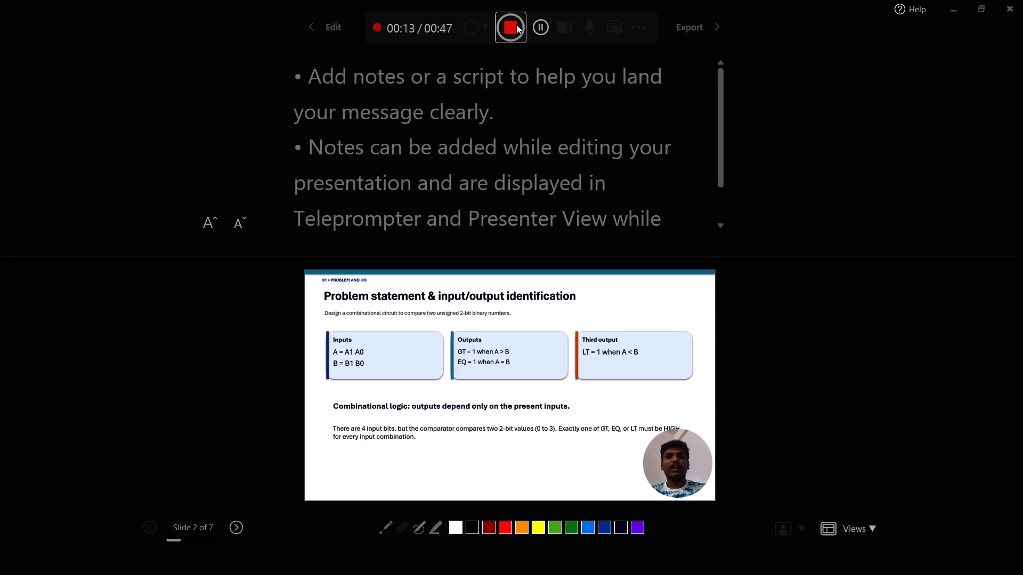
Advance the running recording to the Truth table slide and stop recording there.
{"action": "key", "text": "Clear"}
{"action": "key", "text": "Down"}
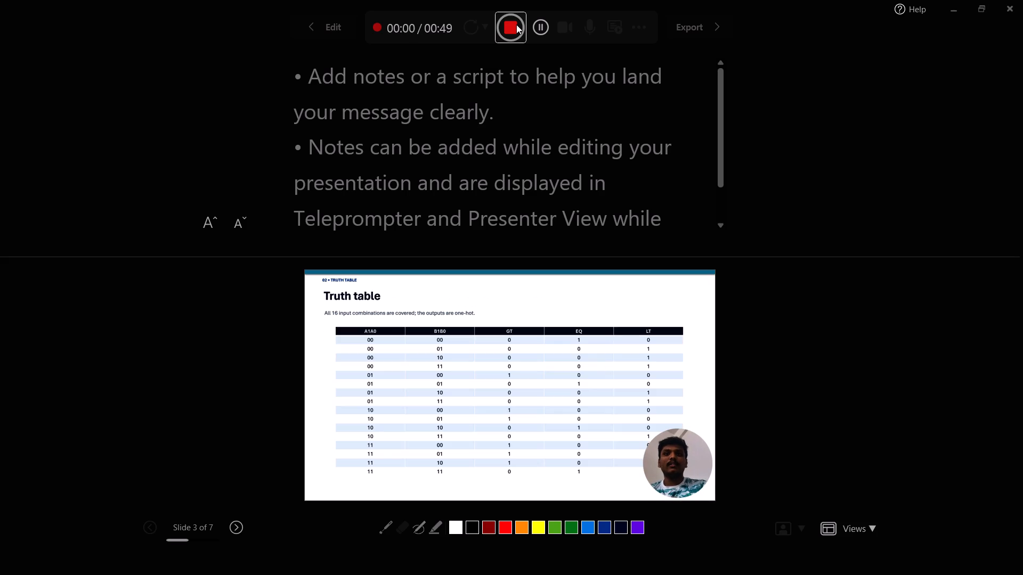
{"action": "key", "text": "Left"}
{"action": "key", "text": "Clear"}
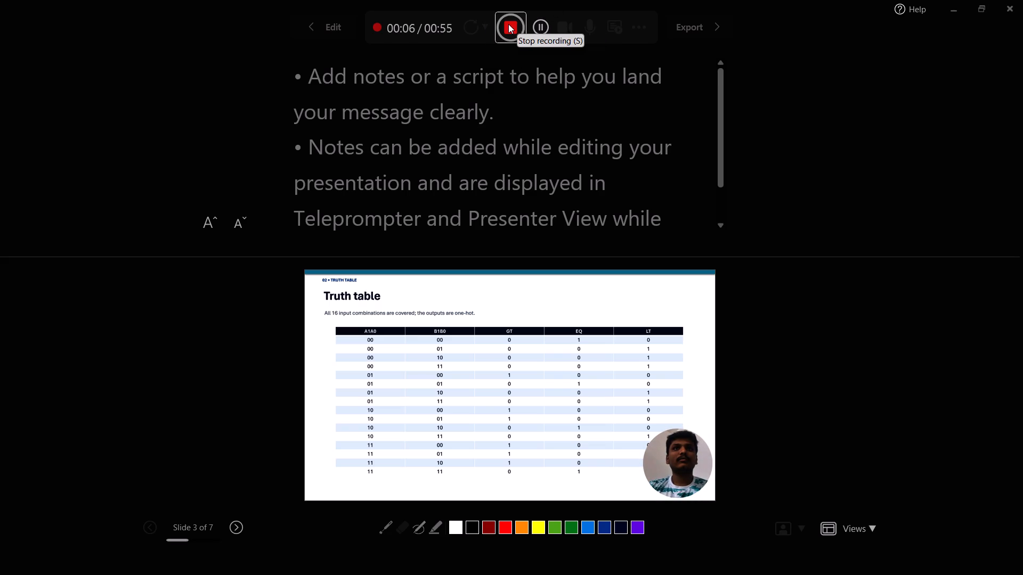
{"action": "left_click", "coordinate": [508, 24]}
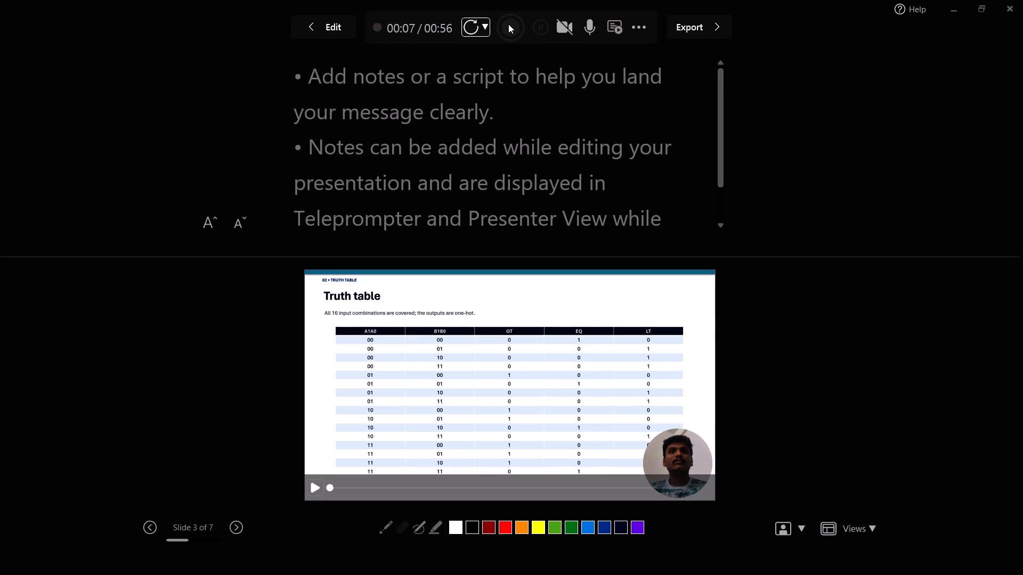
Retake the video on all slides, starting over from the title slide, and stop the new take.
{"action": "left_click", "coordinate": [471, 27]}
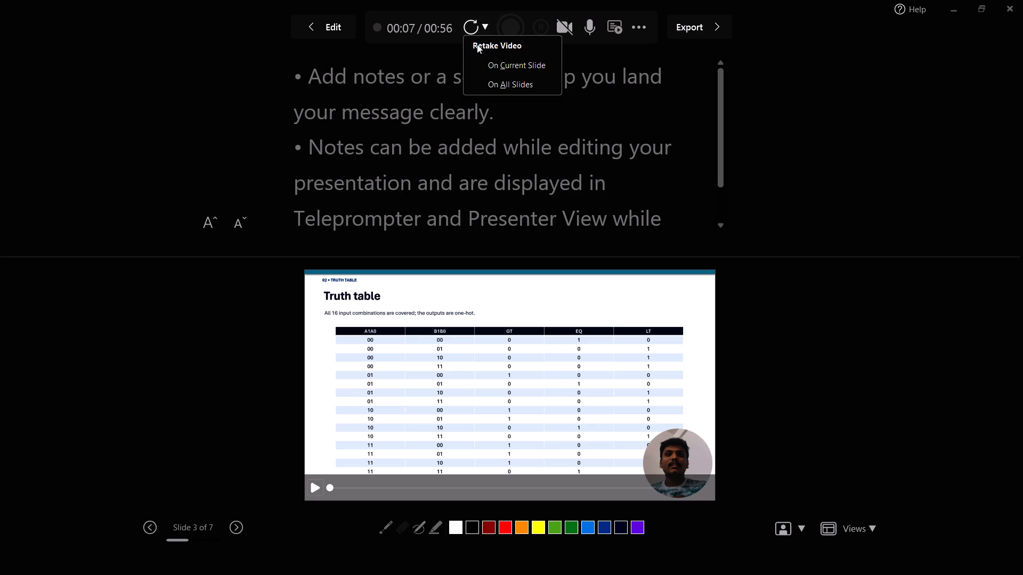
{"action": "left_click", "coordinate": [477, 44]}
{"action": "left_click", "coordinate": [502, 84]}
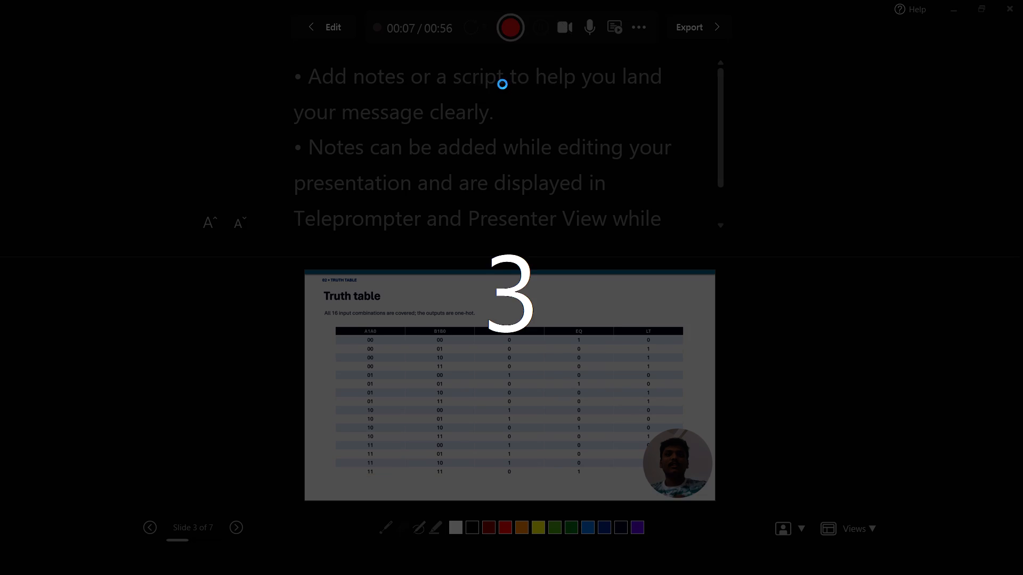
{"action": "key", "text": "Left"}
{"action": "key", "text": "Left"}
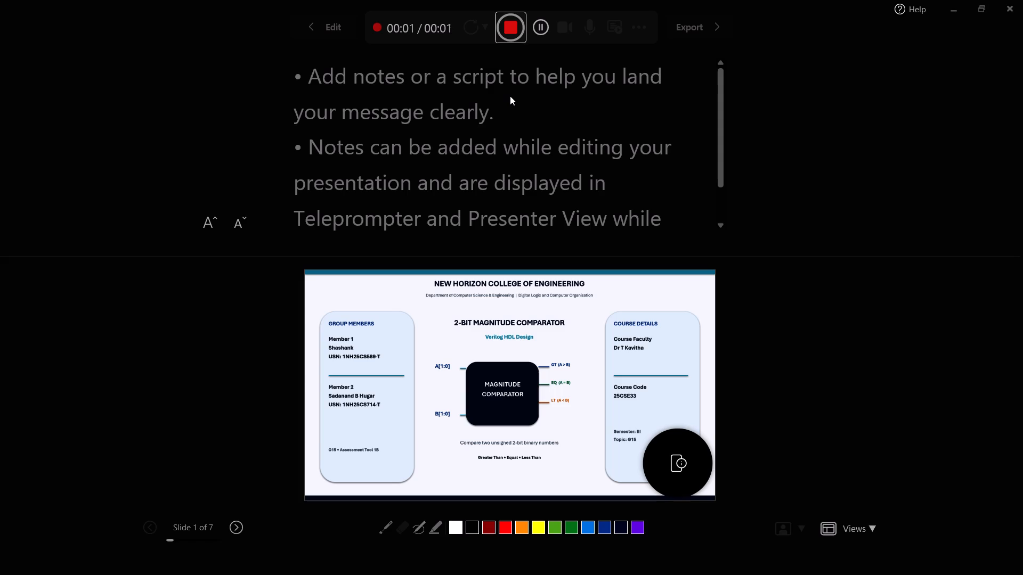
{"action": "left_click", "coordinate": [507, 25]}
Return to editing, play back the title slide's recorded camera video and preview the slide recording.
{"action": "left_click", "coordinate": [317, 17]}
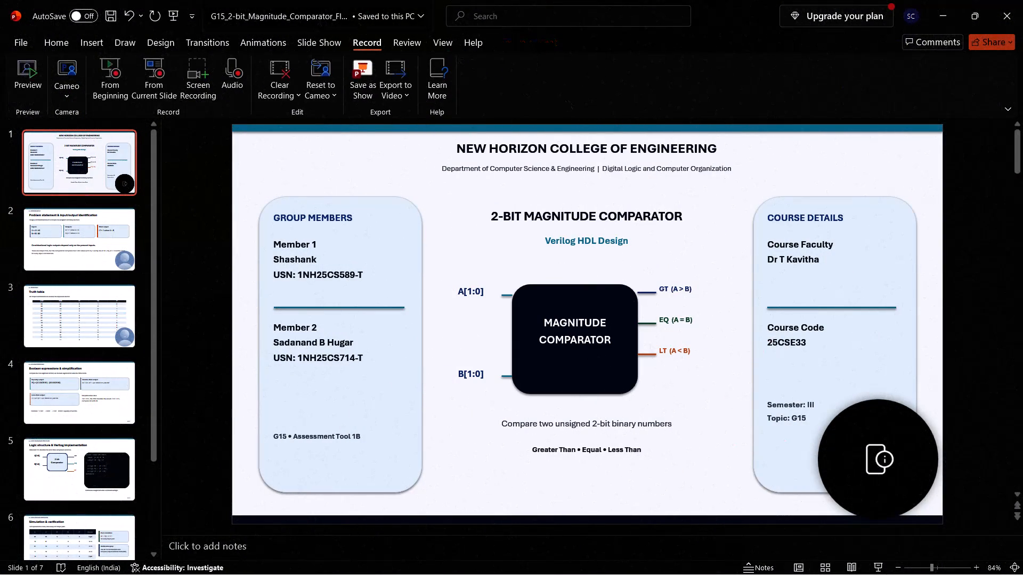
{"action": "left_click", "coordinate": [867, 444]}
{"action": "left_click", "coordinate": [740, 508]}
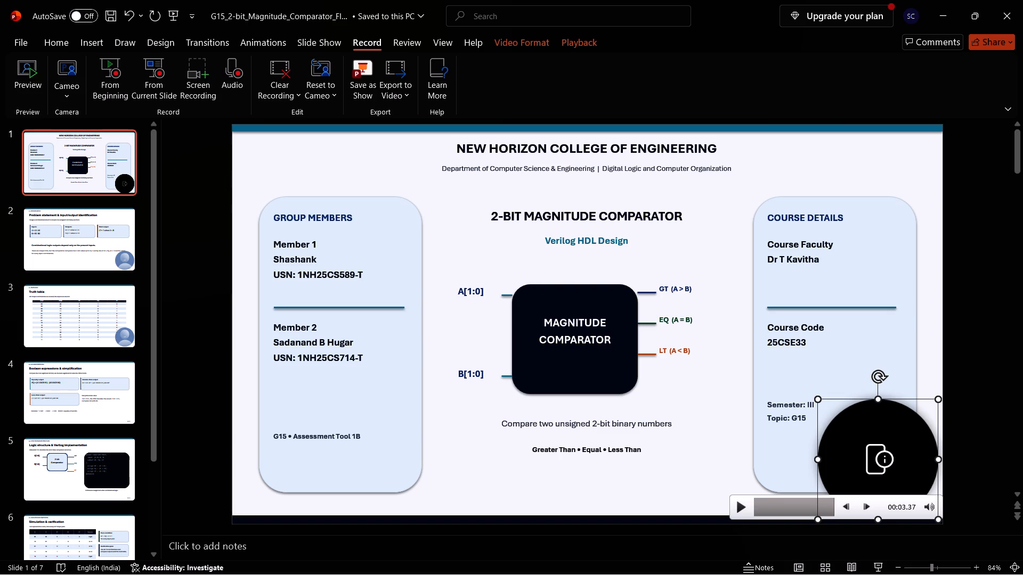
{"action": "left_click", "coordinate": [884, 462]}
{"action": "left_click", "coordinate": [24, 75]}
{"action": "left_click", "coordinate": [27, 97]}
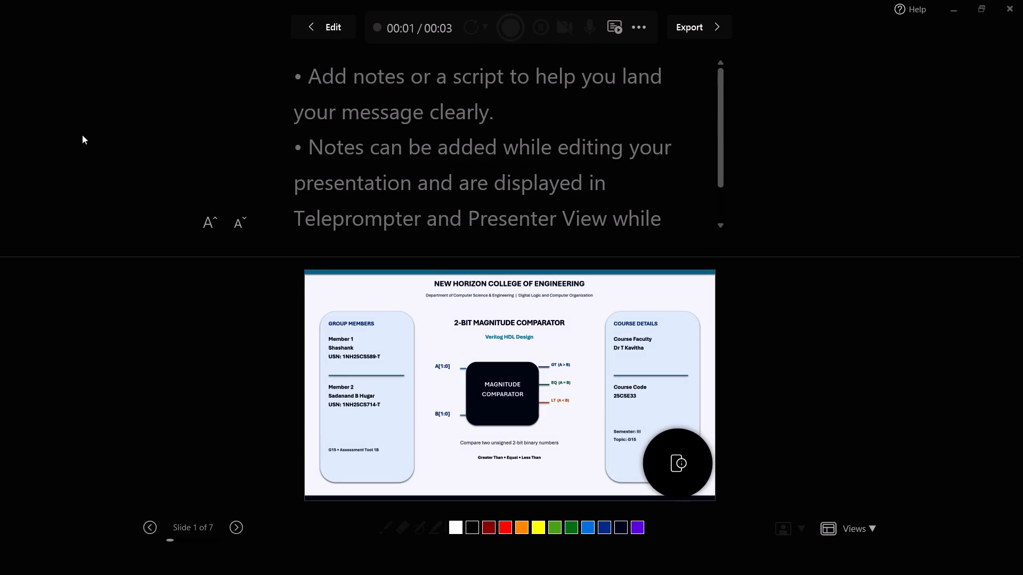
{"action": "left_click", "coordinate": [315, 26]}
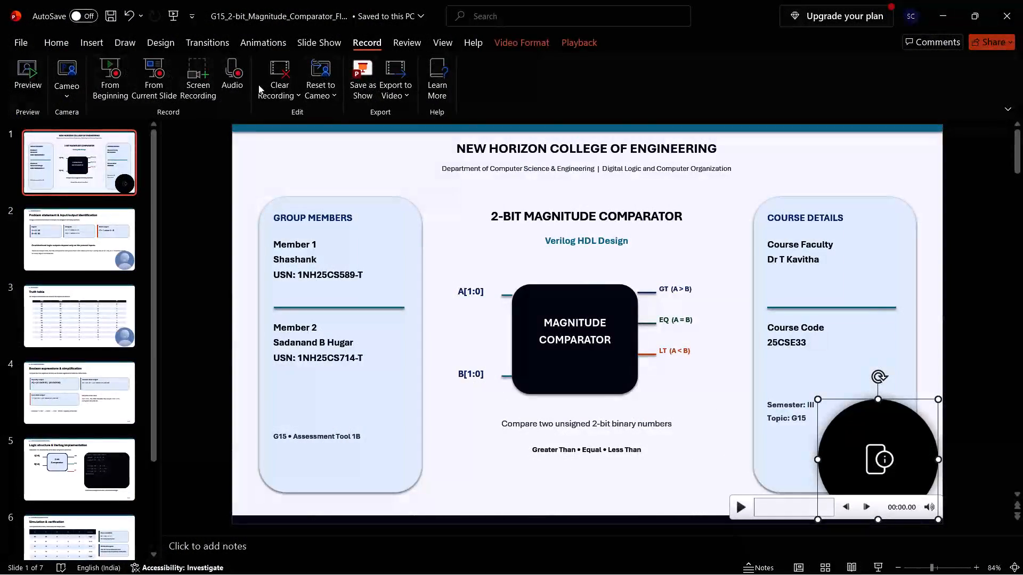
Reopen the recording view from the beginning and clear the recordings on all slides.
{"action": "left_click", "coordinate": [107, 72]}
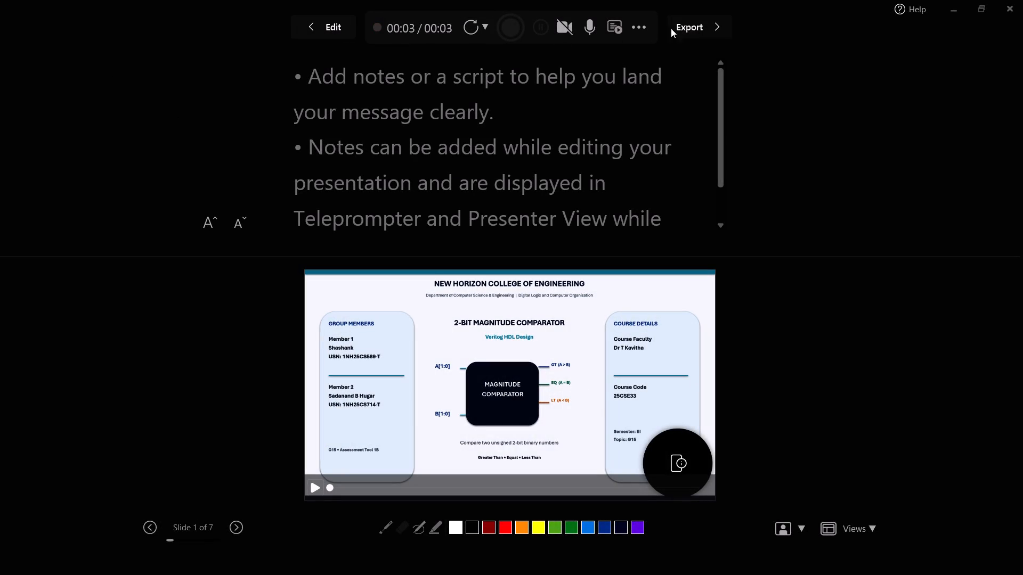
{"action": "left_click", "coordinate": [626, 23]}
{"action": "left_click", "coordinate": [635, 26]}
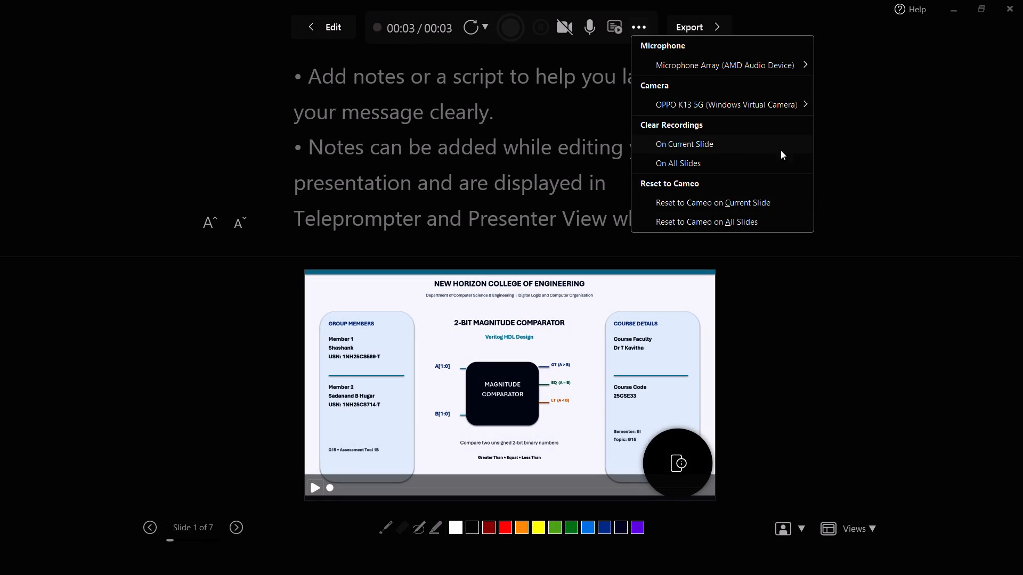
{"action": "left_click", "coordinate": [746, 164]}
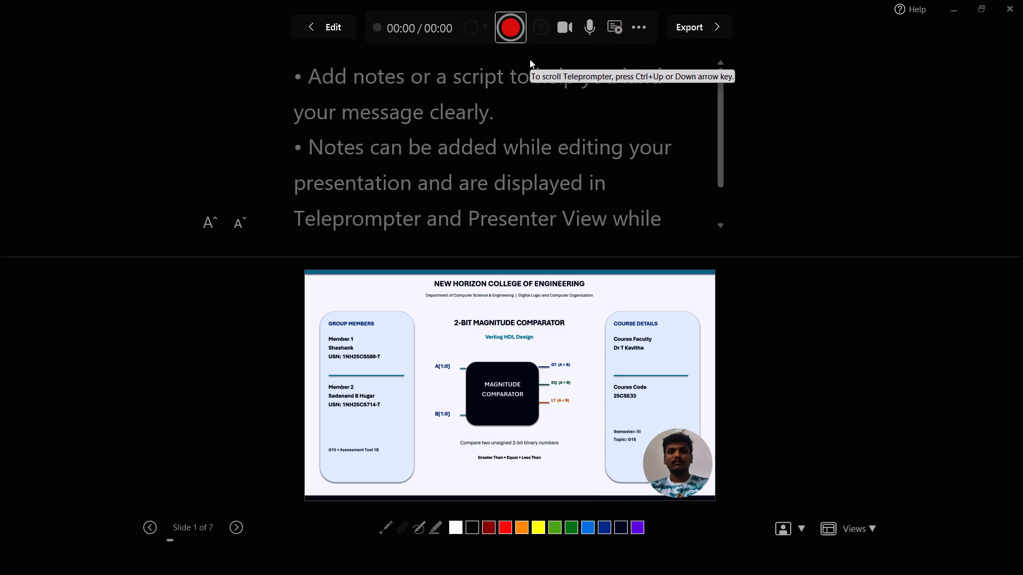
Start a fresh recording of the presentation from the title slide with the live camera cameo.
{"action": "key", "text": "Down"}
{"action": "key", "text": "Left"}
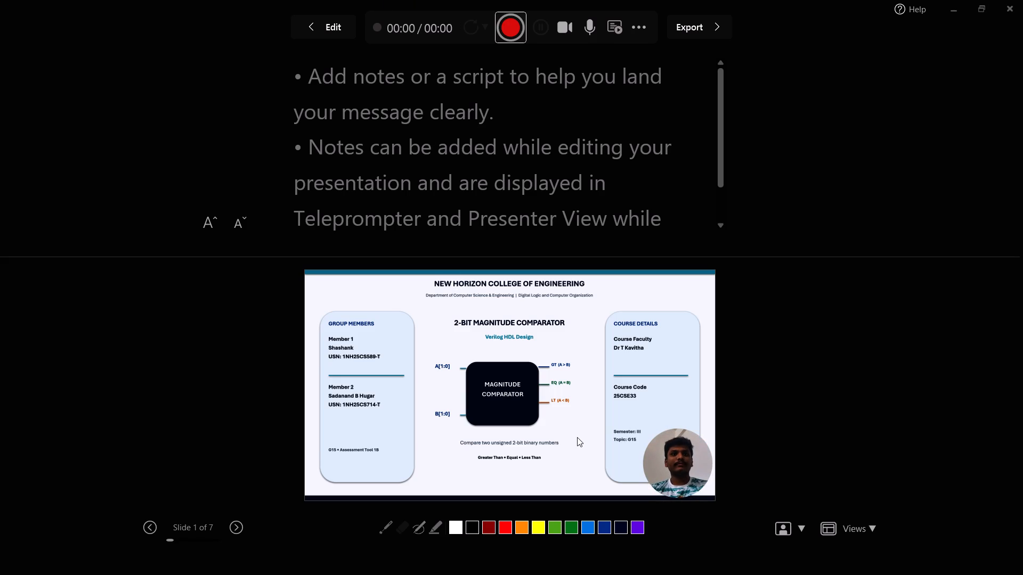
{"action": "key", "text": "Left"}
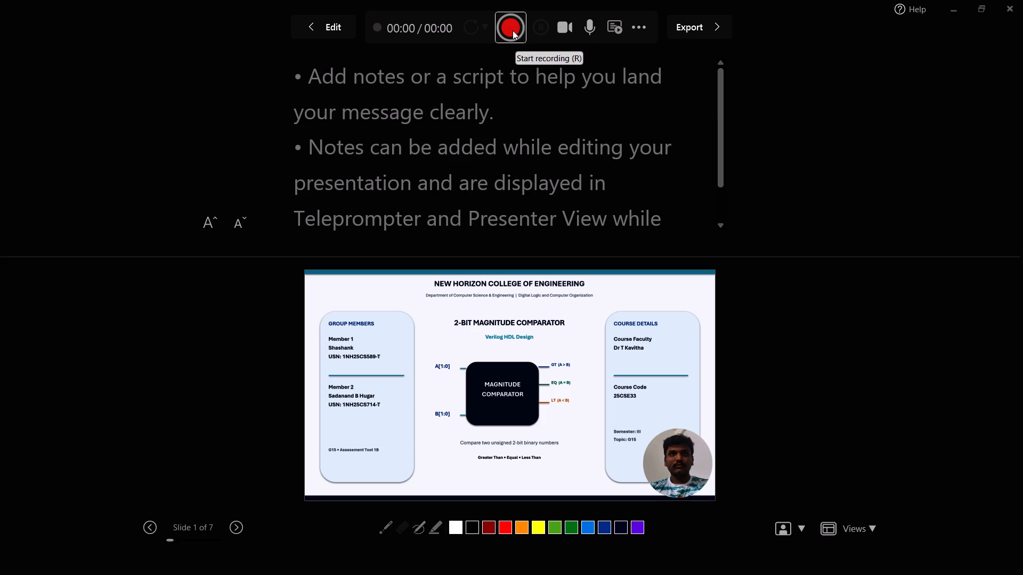
{"action": "left_click", "coordinate": [513, 30]}
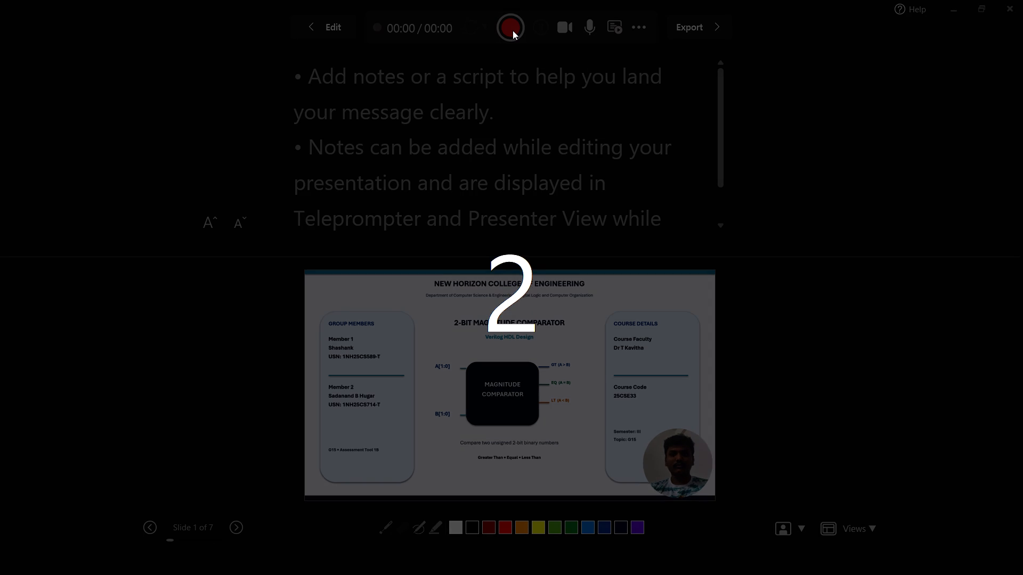
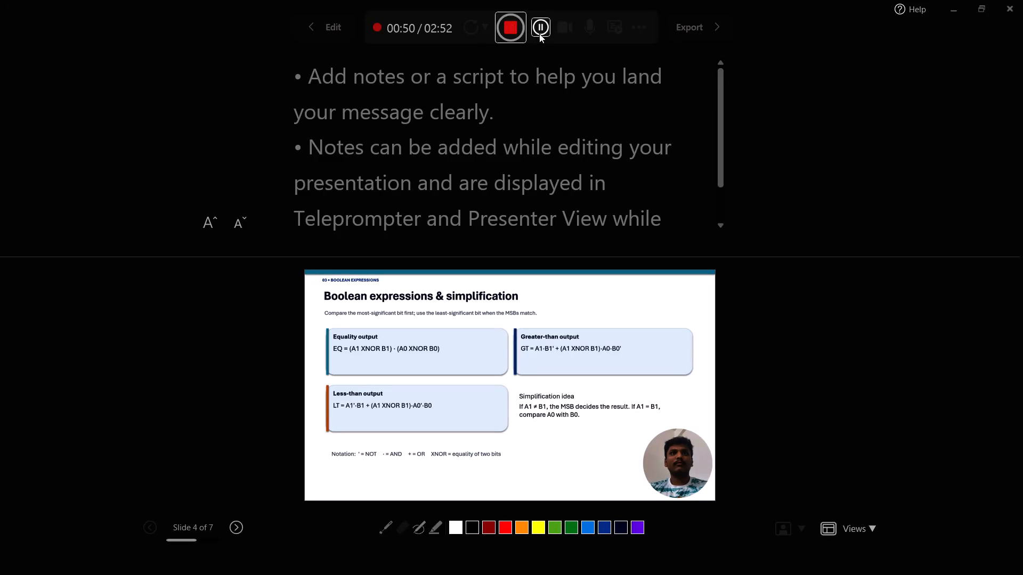
Pause the presentation recording on the Boolean expressions & simplification slide.
{"action": "left_click", "coordinate": [539, 34]}
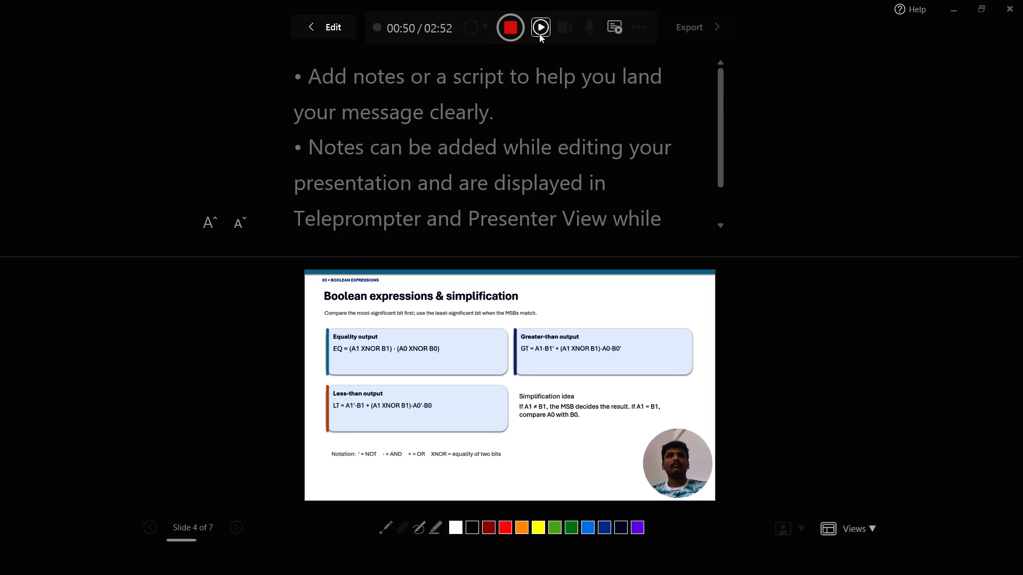
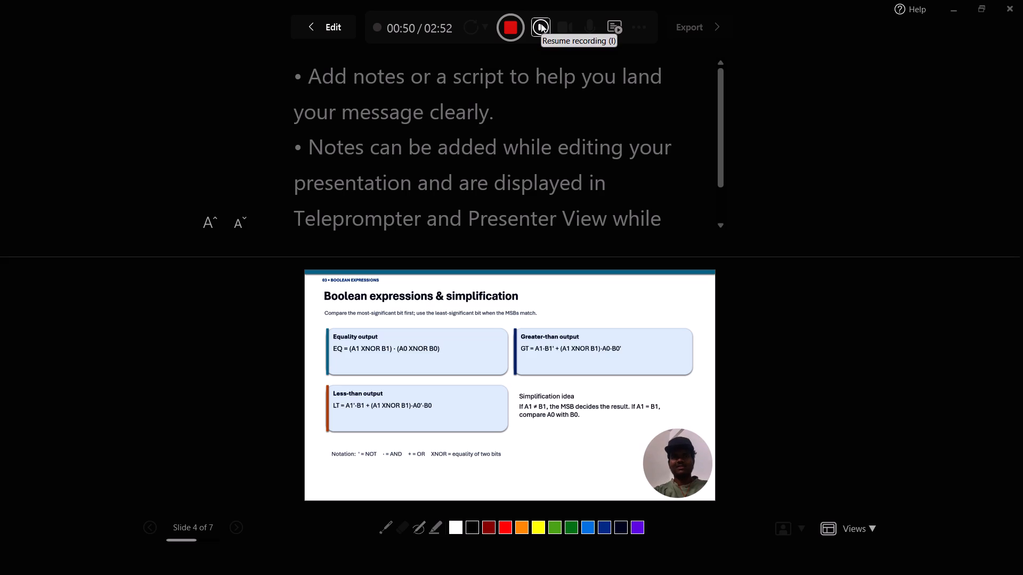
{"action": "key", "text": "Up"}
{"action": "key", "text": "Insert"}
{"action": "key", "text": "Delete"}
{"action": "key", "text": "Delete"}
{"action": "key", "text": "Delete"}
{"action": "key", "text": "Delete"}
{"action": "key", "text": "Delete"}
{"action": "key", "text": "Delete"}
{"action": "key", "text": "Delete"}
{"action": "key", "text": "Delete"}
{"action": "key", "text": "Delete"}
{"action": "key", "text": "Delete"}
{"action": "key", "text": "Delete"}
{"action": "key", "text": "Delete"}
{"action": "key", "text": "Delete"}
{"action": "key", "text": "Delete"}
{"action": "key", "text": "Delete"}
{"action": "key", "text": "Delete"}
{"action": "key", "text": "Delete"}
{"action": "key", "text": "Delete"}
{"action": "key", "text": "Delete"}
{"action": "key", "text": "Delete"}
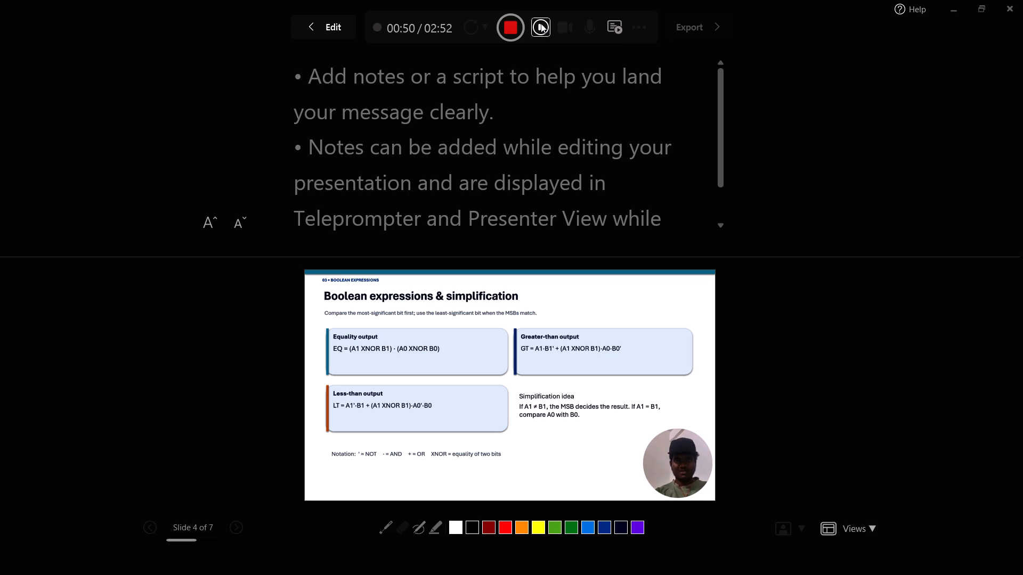
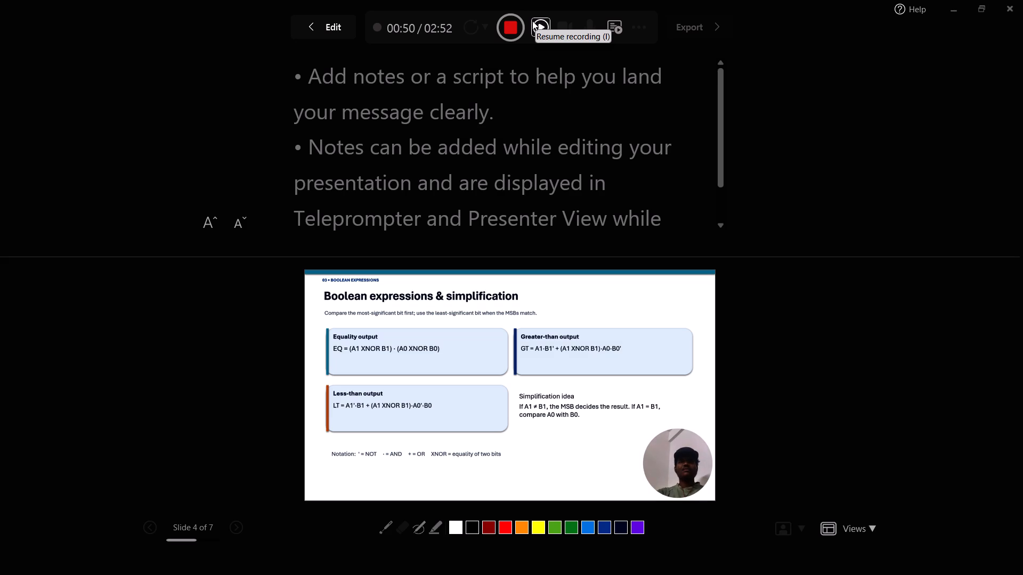
Resume the paused recording on the Boolean expressions & simplification slide, finish its narration and advance to slide 5.
{"action": "left_click", "coordinate": [532, 21]}
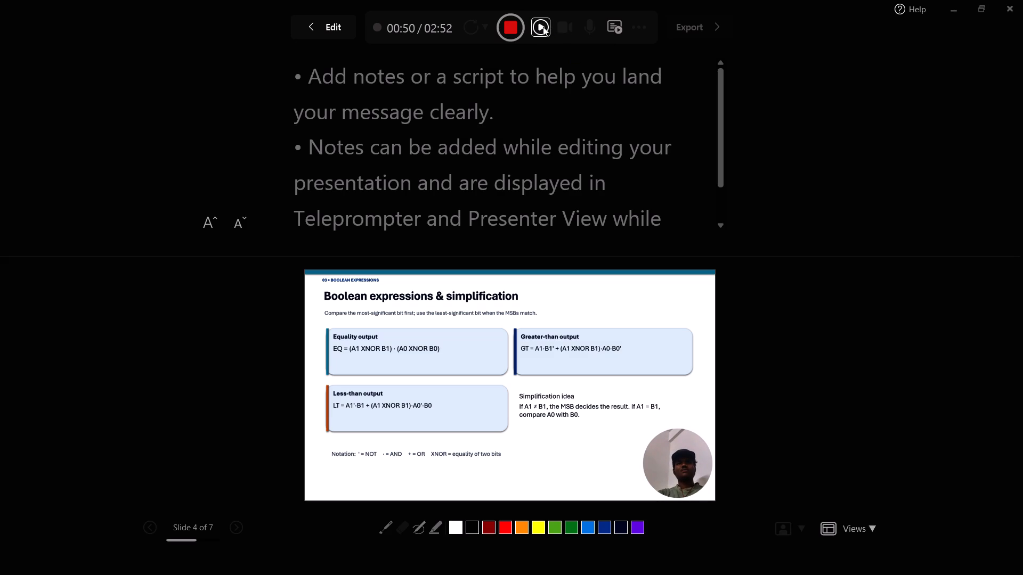
{"action": "left_click", "coordinate": [543, 27]}
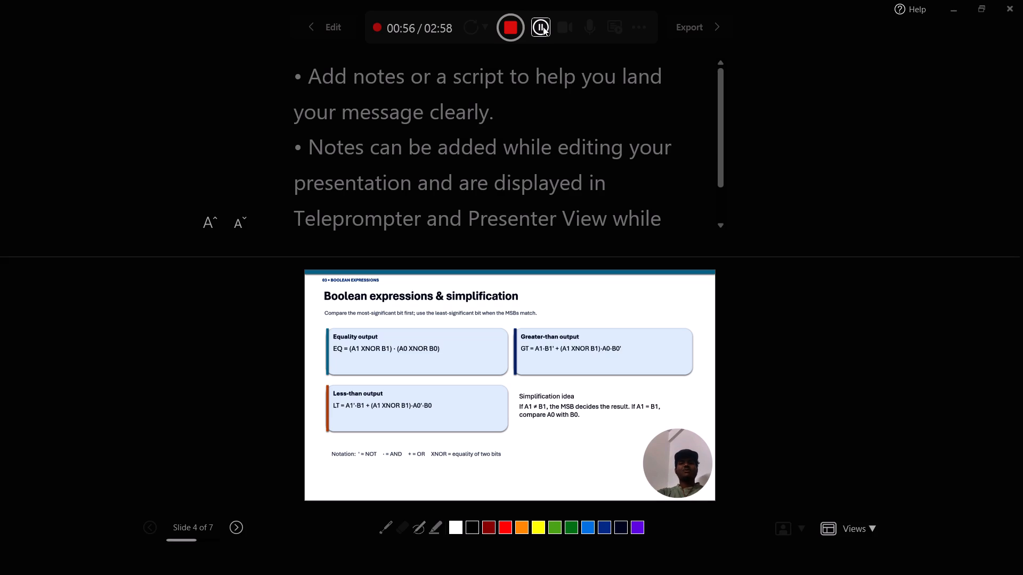
{"action": "key", "text": "Down"}
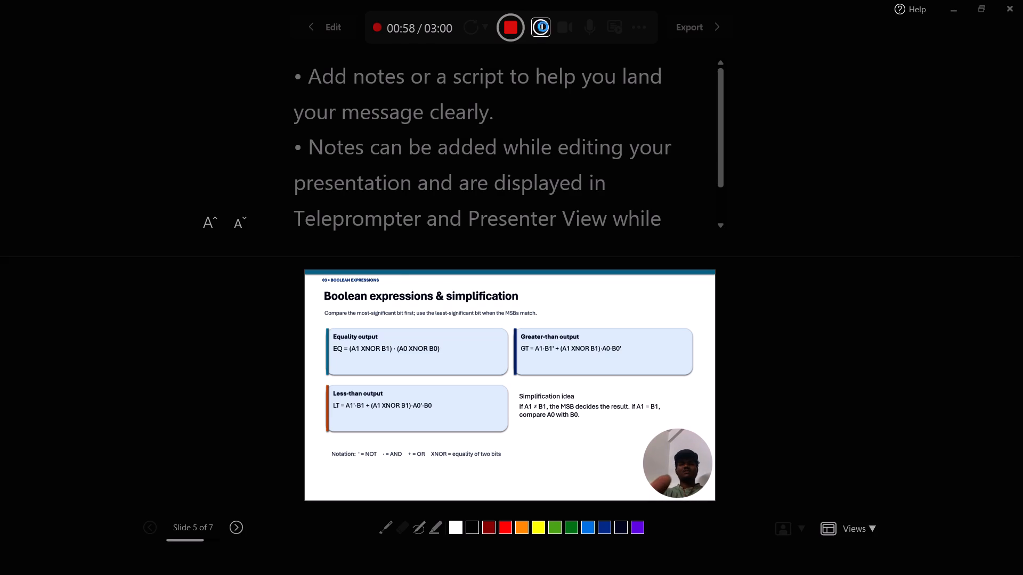
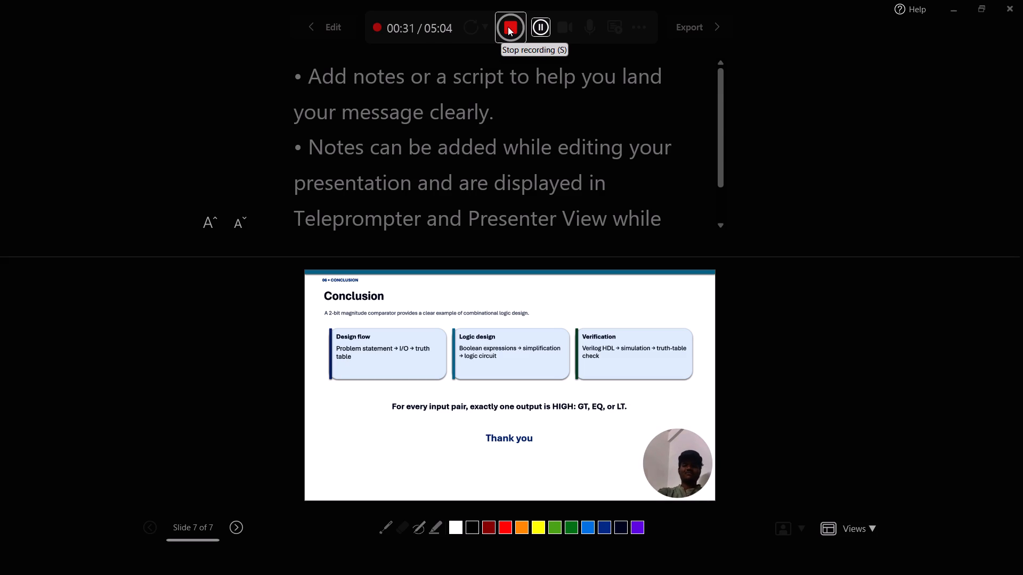
Stop the recording on slide 7, Conclusion, once its closing narration is finished.
{"action": "left_click", "coordinate": [508, 27]}
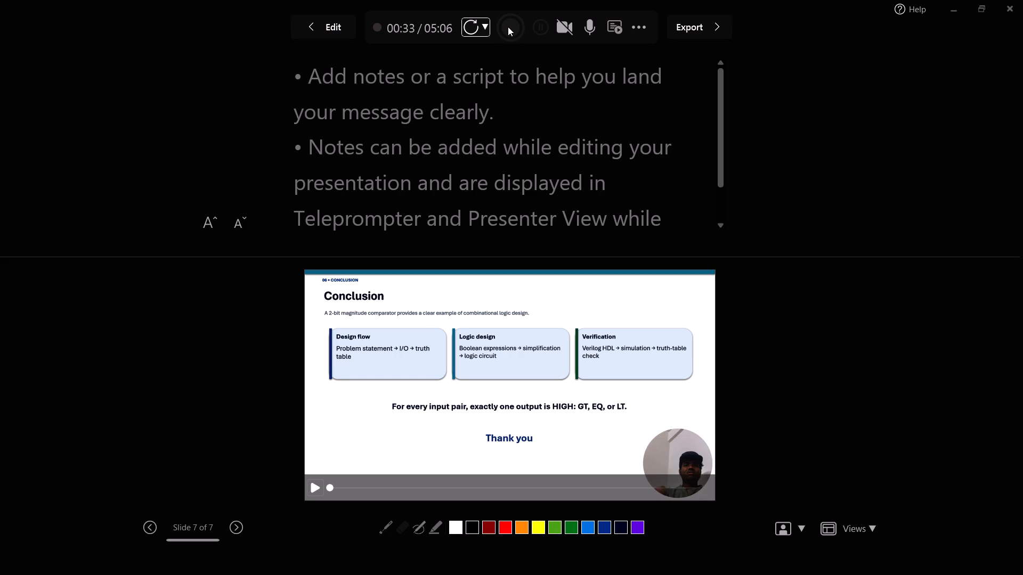
Export the recorded presentation as the Full HD (1080p) MP4 video G15_2-bit_Magnitude_Comparator_FIXED in the proposed location.
{"action": "left_click", "coordinate": [692, 30]}
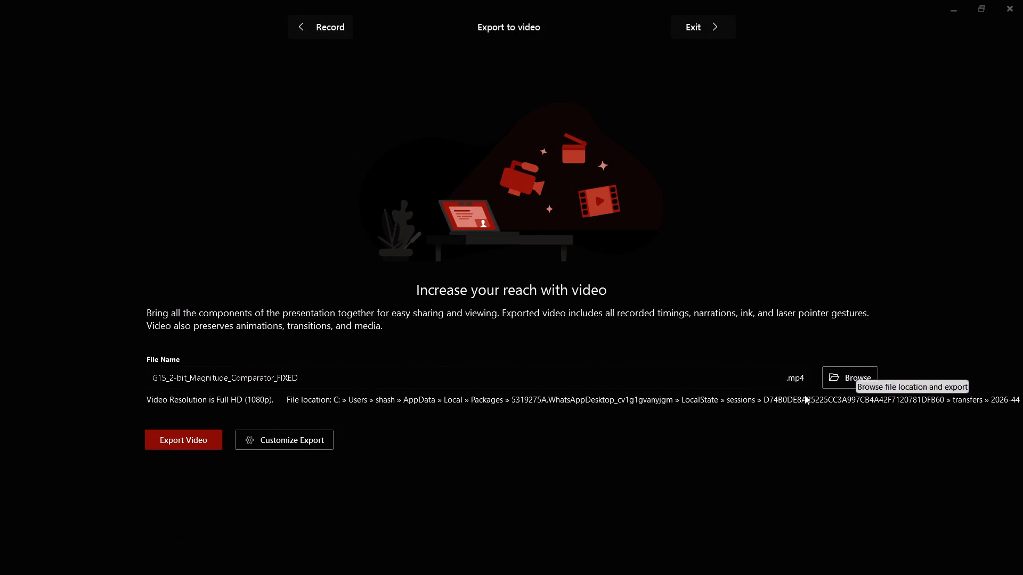
{"action": "left_click", "coordinate": [185, 440]}
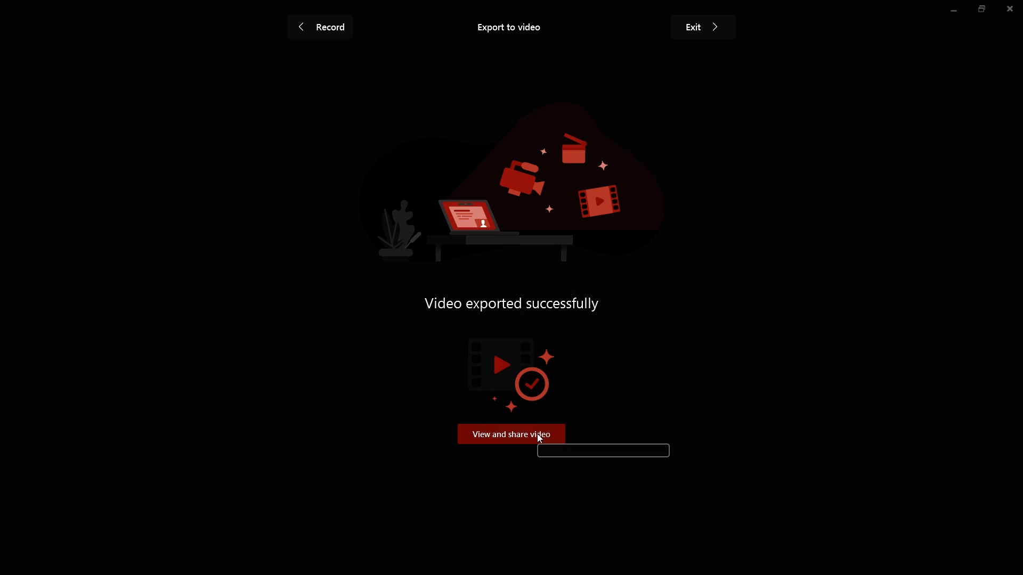
Open the exported video in Media Player, allowing the file location, and play it in full screen to check the recording.
{"action": "left_click", "coordinate": [537, 433]}
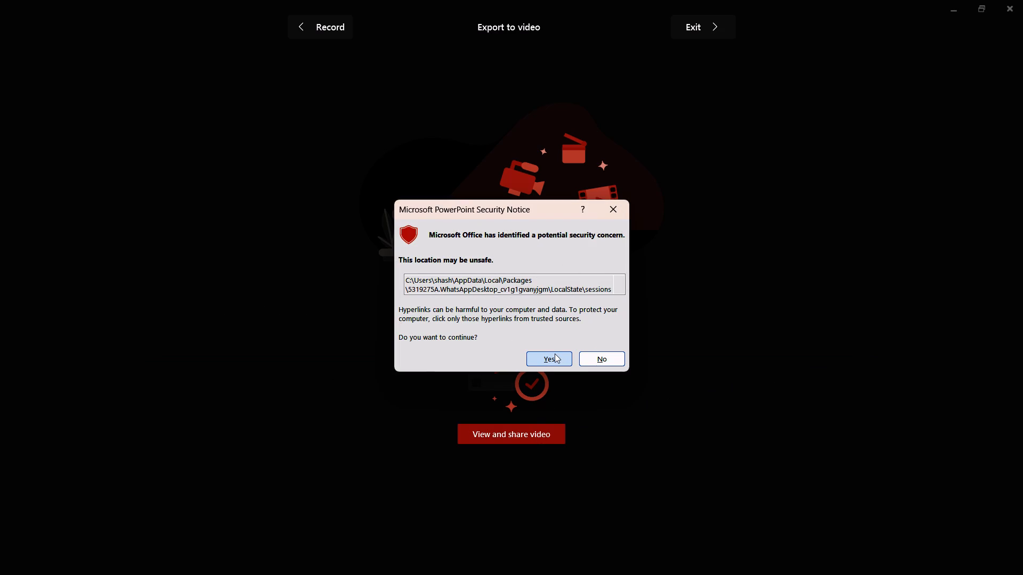
{"action": "left_click", "coordinate": [555, 354]}
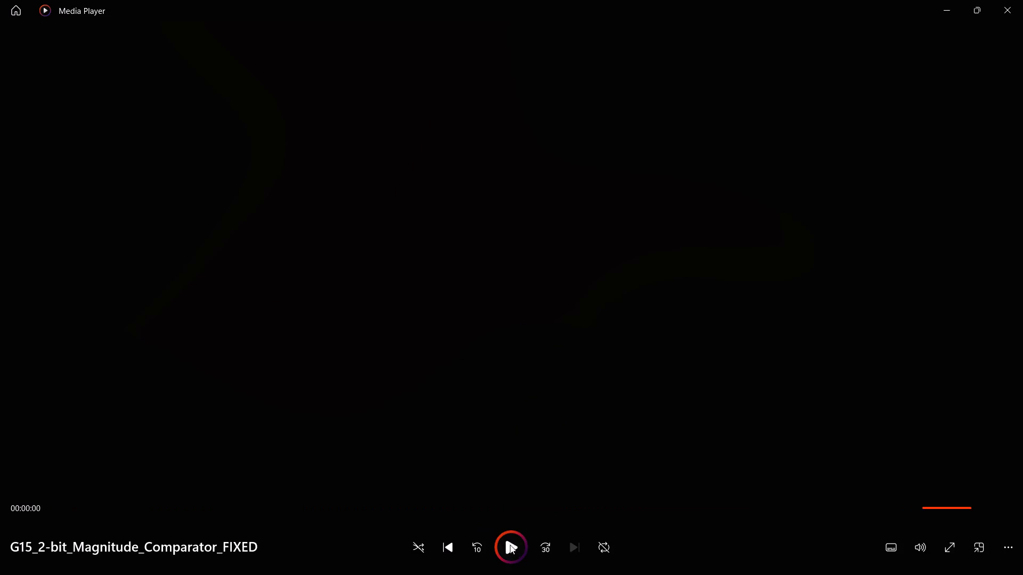
{"action": "left_click", "coordinate": [640, 400]}
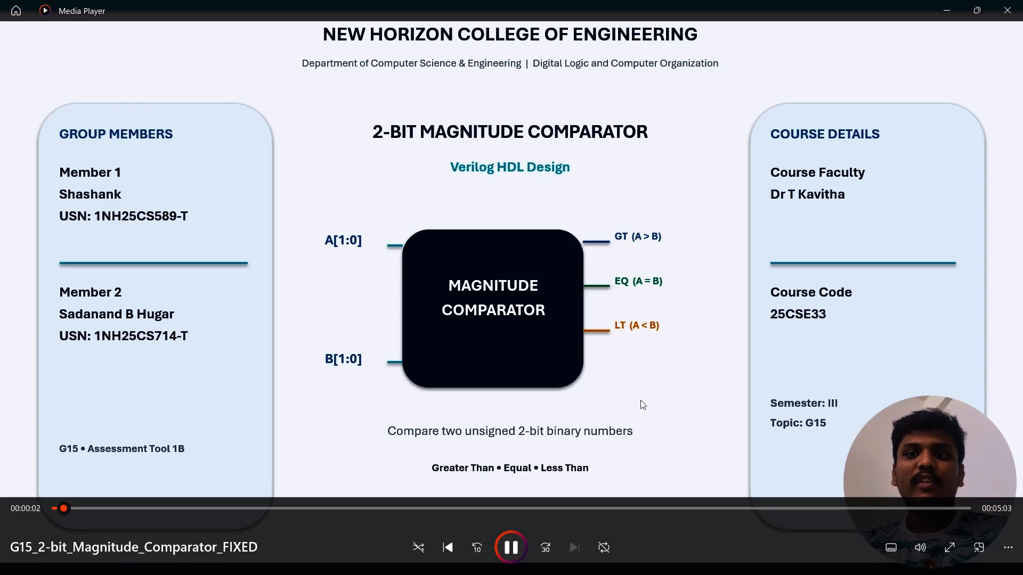
{"action": "left_click", "coordinate": [511, 542]}
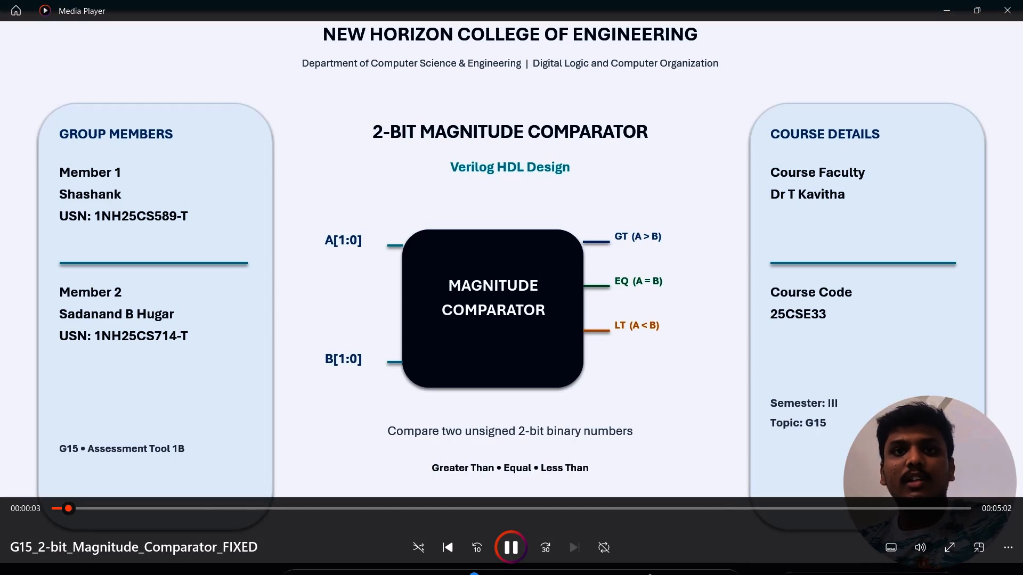
{"action": "left_click", "coordinate": [954, 543]}
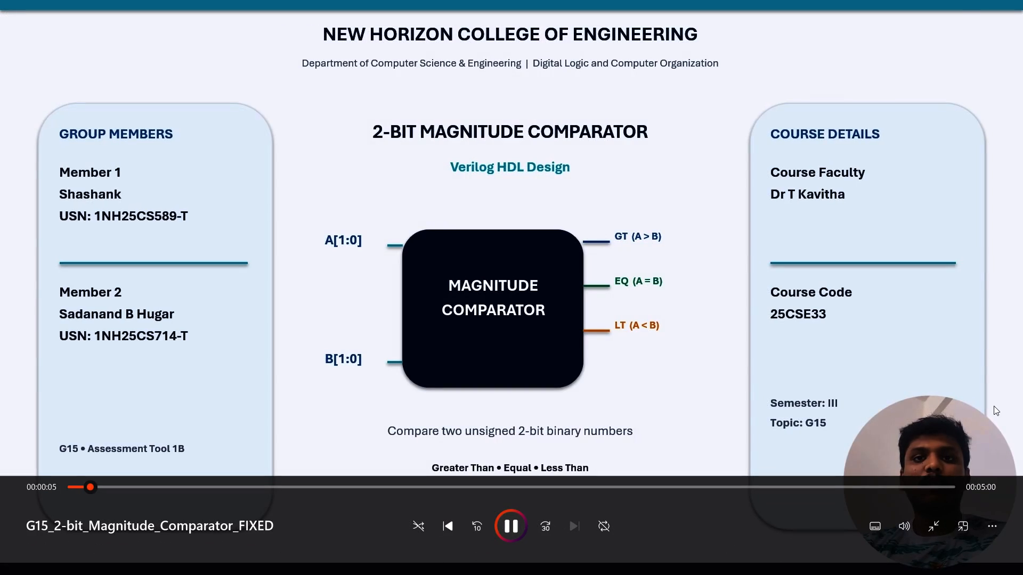
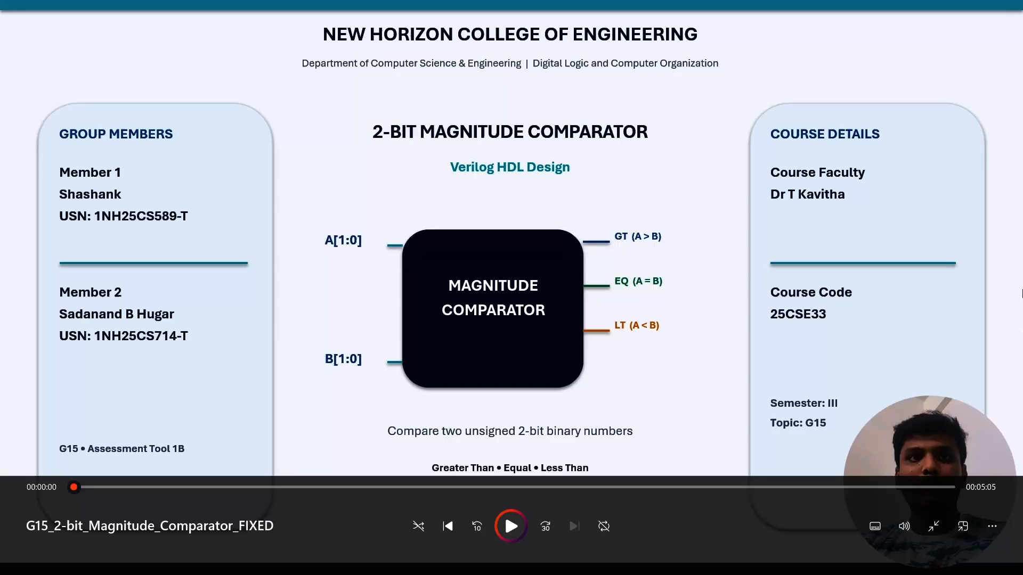
Skip ahead in the exported video to the Truth table slide at 1:30 and look through the player's additional options.
{"action": "double_click", "coordinate": [938, 325]}
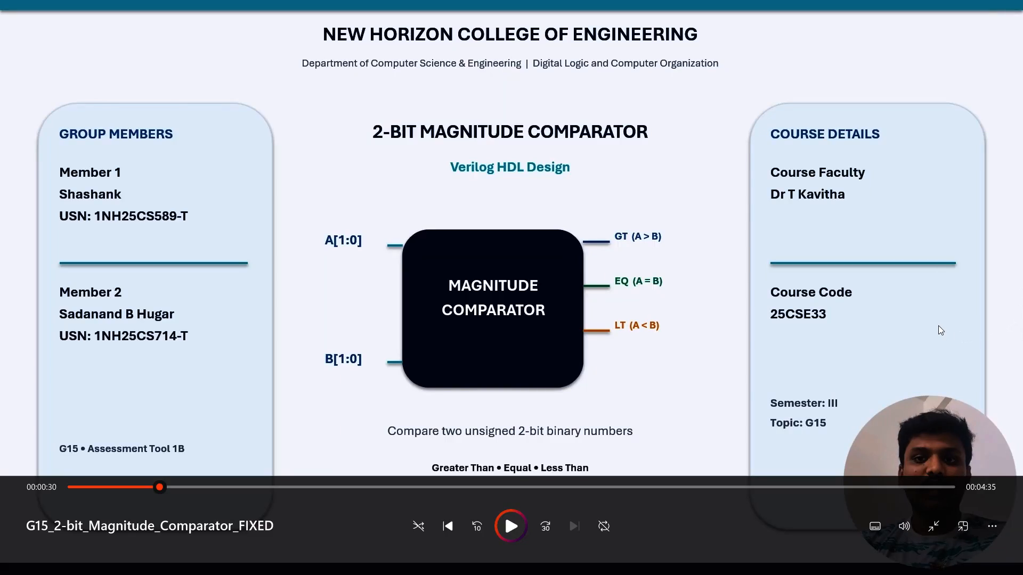
{"action": "key", "text": "f"}
{"action": "key", "text": "f"}
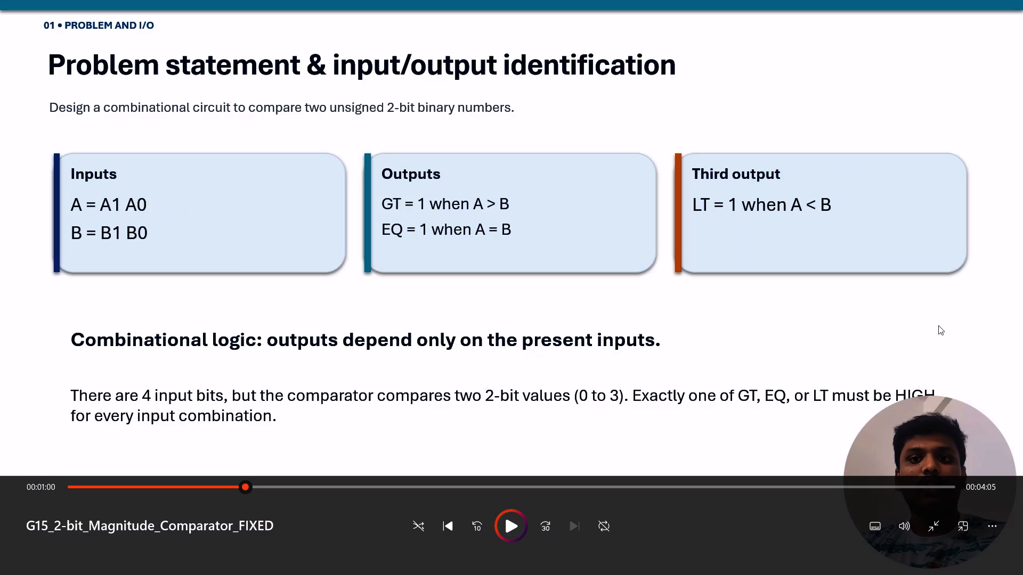
{"action": "double_click", "coordinate": [876, 355]}
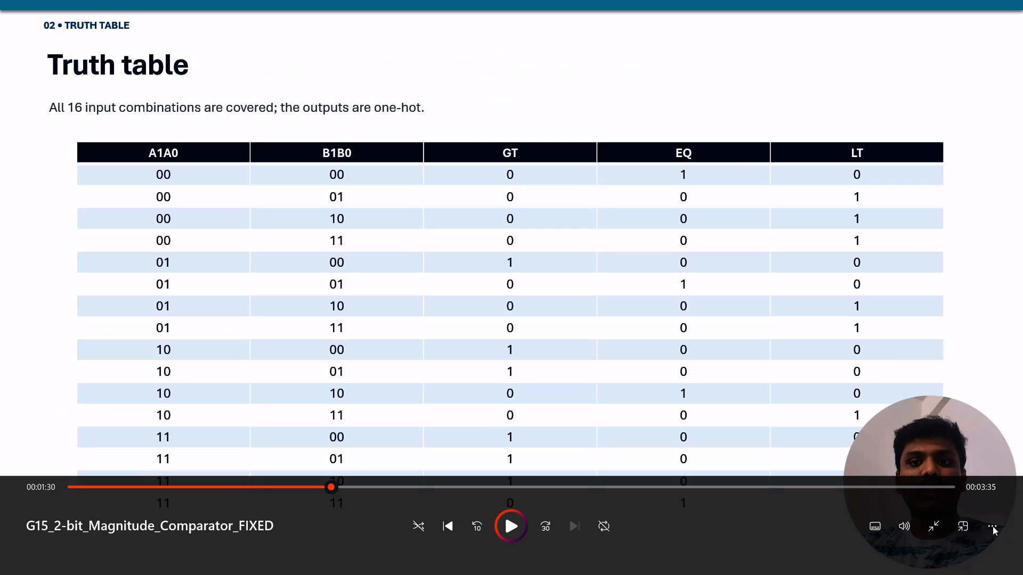
{"action": "left_click", "coordinate": [993, 526]}
{"action": "left_click", "coordinate": [839, 410]}
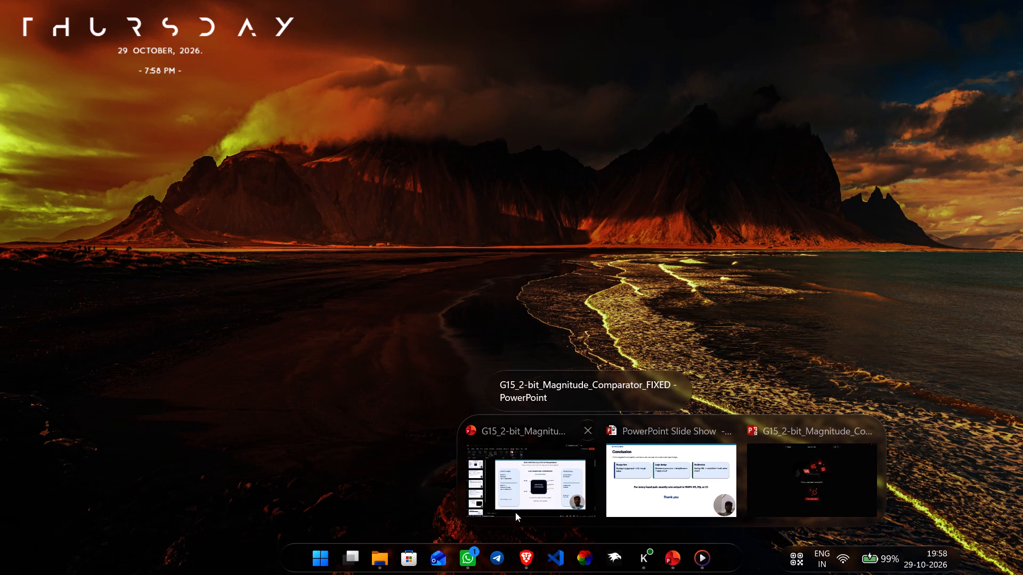
Switch to File Explorer, briefly play the MP4 video G15_2-bit_Magnitude_Comparator from the Downloads folder, and close the player.
{"action": "left_click", "coordinate": [326, 446]}
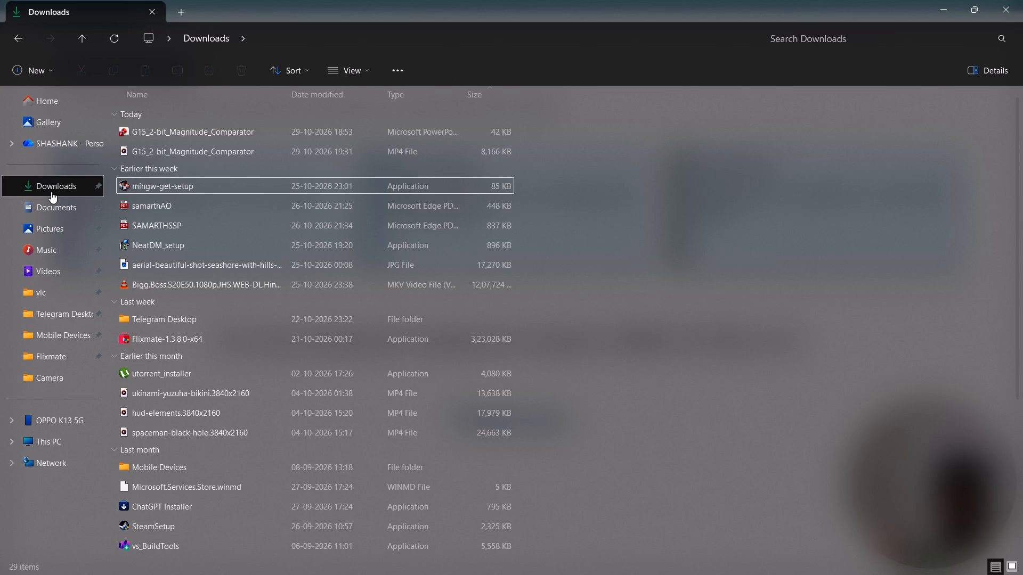
{"action": "left_click", "coordinate": [51, 192]}
{"action": "double_click", "coordinate": [150, 159]}
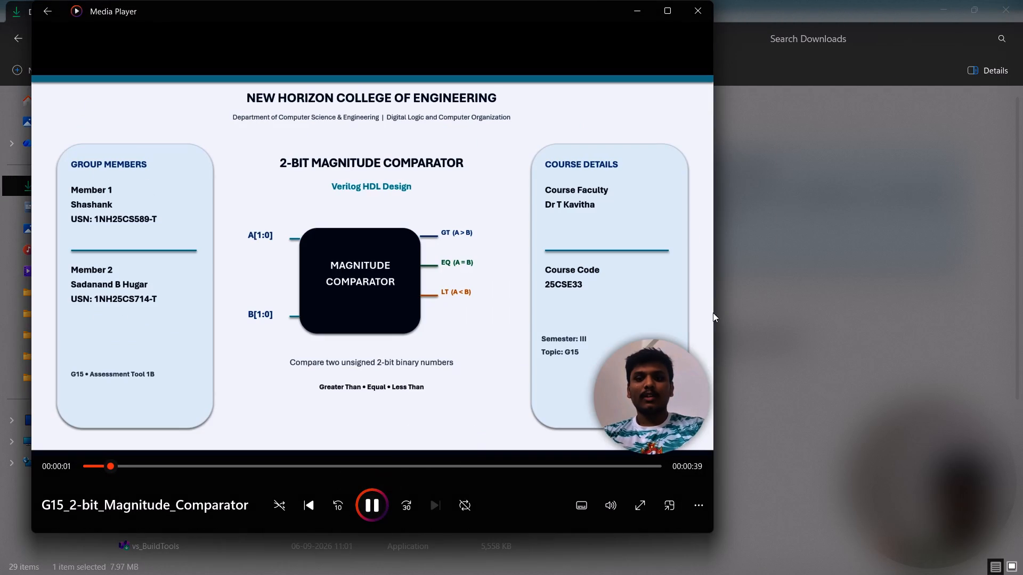
{"action": "left_click", "coordinate": [698, 4]}
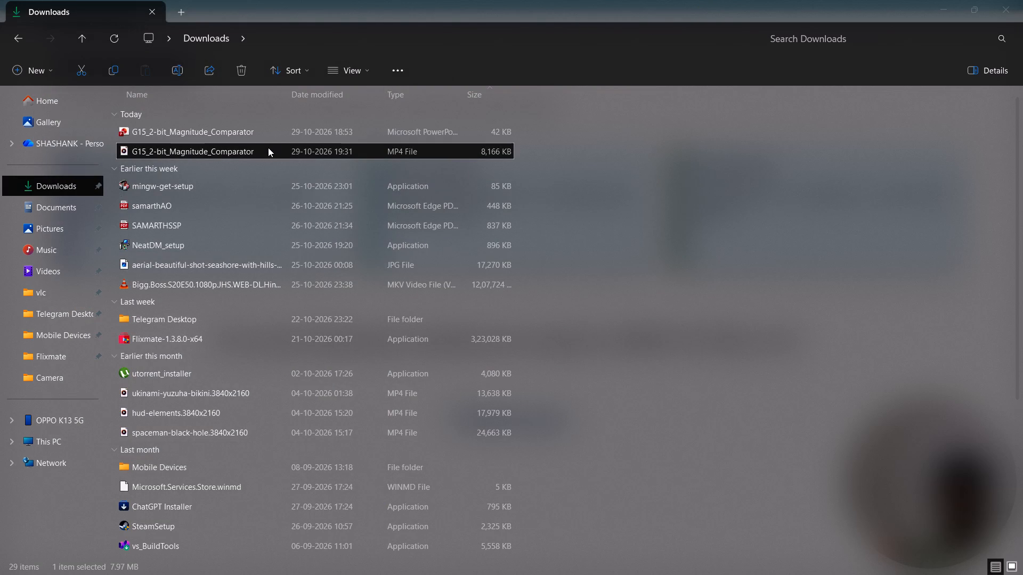
Select the MP4 file G15_2-bit_Magnitude_Comparator in Downloads and bring up the actions available for it.
{"action": "left_click", "coordinate": [268, 147]}
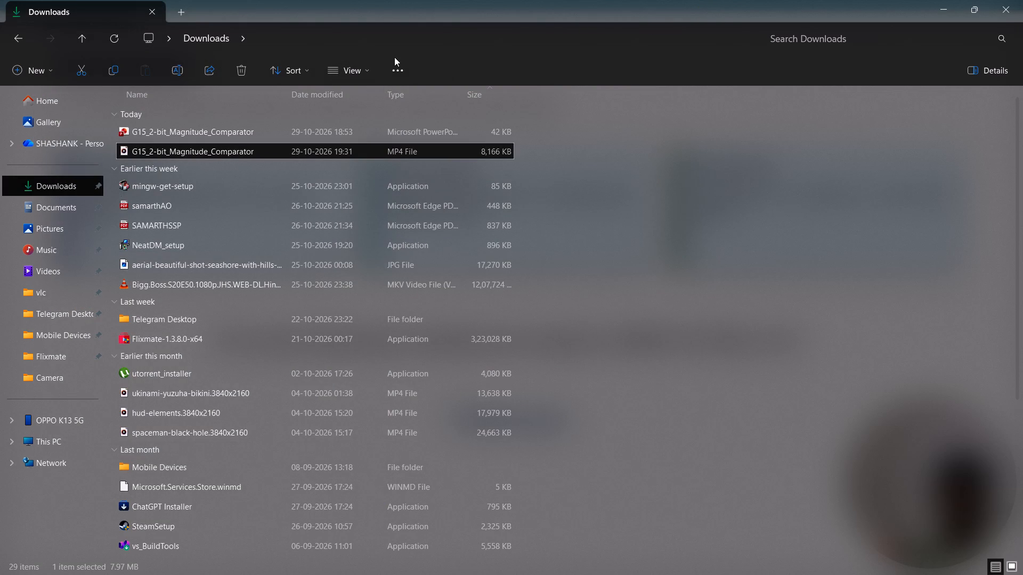
{"action": "left_click", "coordinate": [399, 63]}
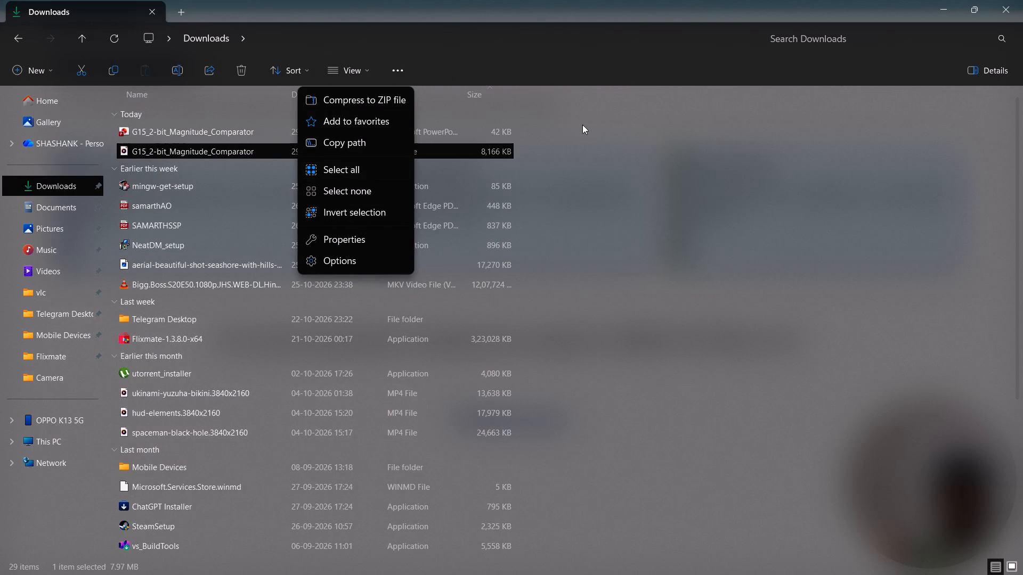
{"action": "left_click", "coordinate": [582, 125]}
{"action": "left_click", "coordinate": [301, 151]}
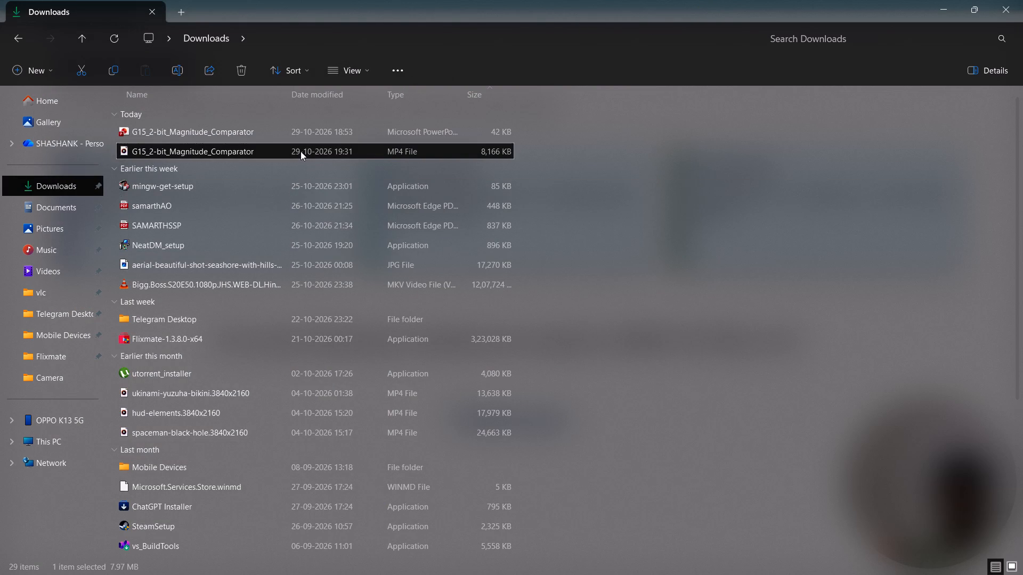
{"action": "left_click", "coordinate": [61, 184]}
{"action": "right_click", "coordinate": [153, 152]}
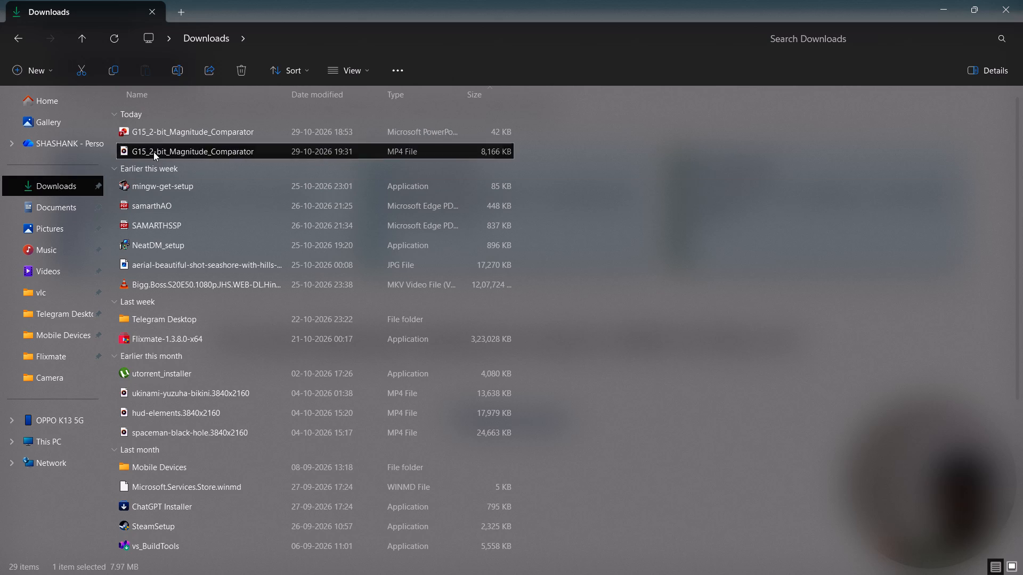
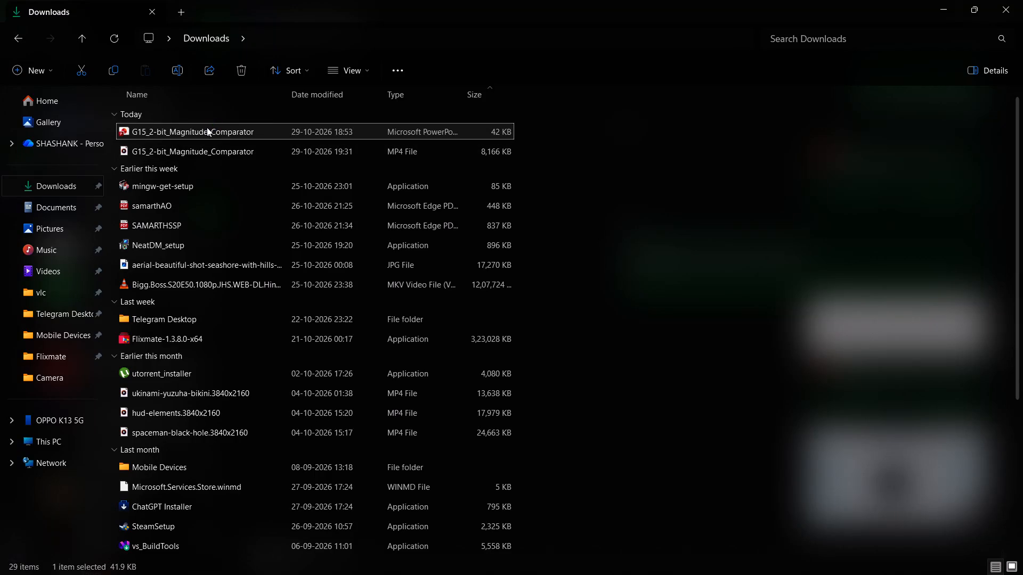
Open the PowerPoint file G15_2-bit_Magnitude_Comparator from the Downloads folder, then minimize the presentation window.
{"action": "double_click", "coordinate": [213, 129]}
{"action": "left_click", "coordinate": [956, 7]}
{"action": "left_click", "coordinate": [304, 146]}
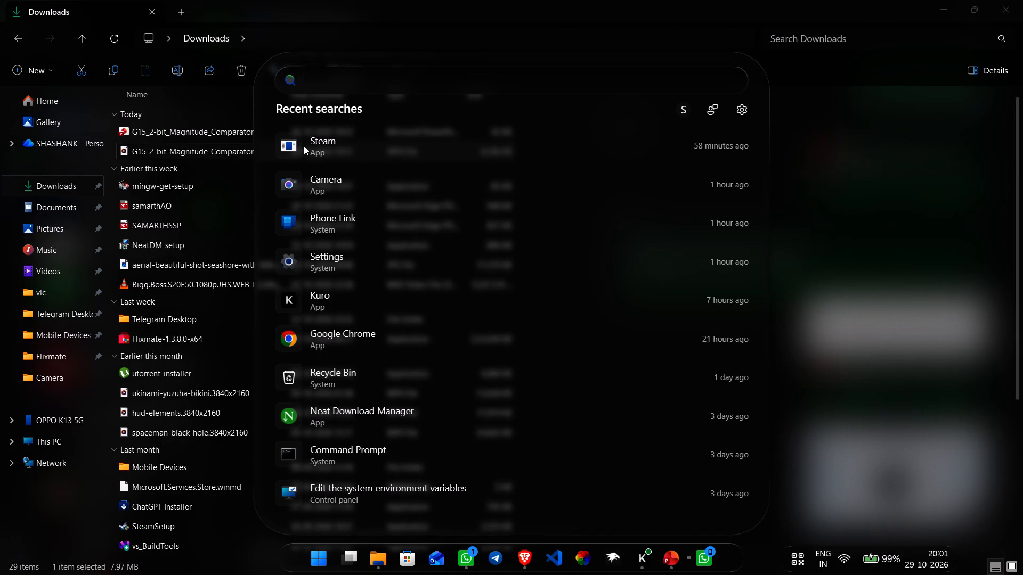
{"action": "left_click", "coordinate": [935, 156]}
Check the Documents folder and the Screen Recordings folder inside Videos for video files.
{"action": "left_click", "coordinate": [54, 203]}
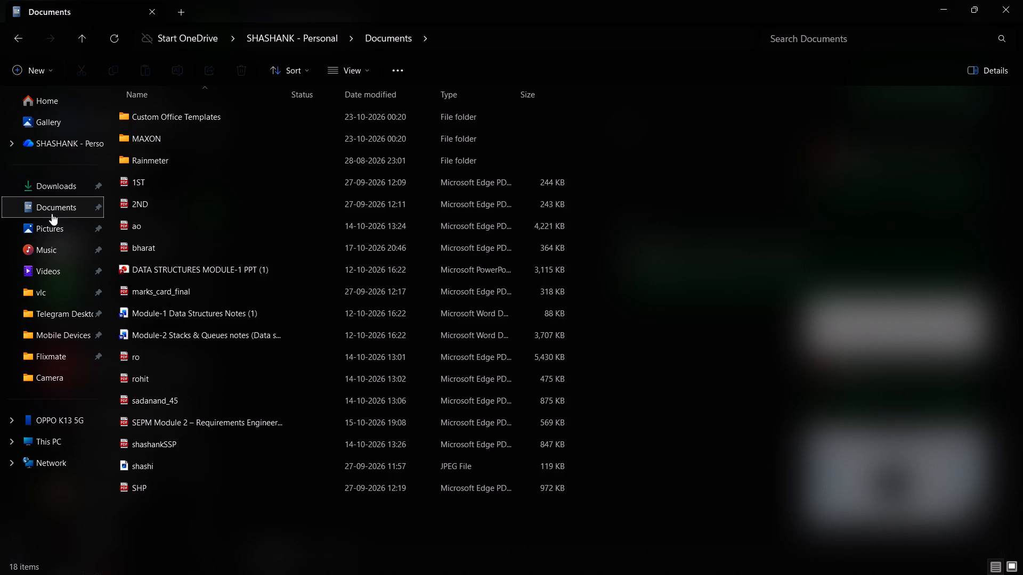
{"action": "left_click_drag", "start_coordinate": [53, 228], "coordinate": [48, 247]}
{"action": "left_click", "coordinate": [47, 263]}
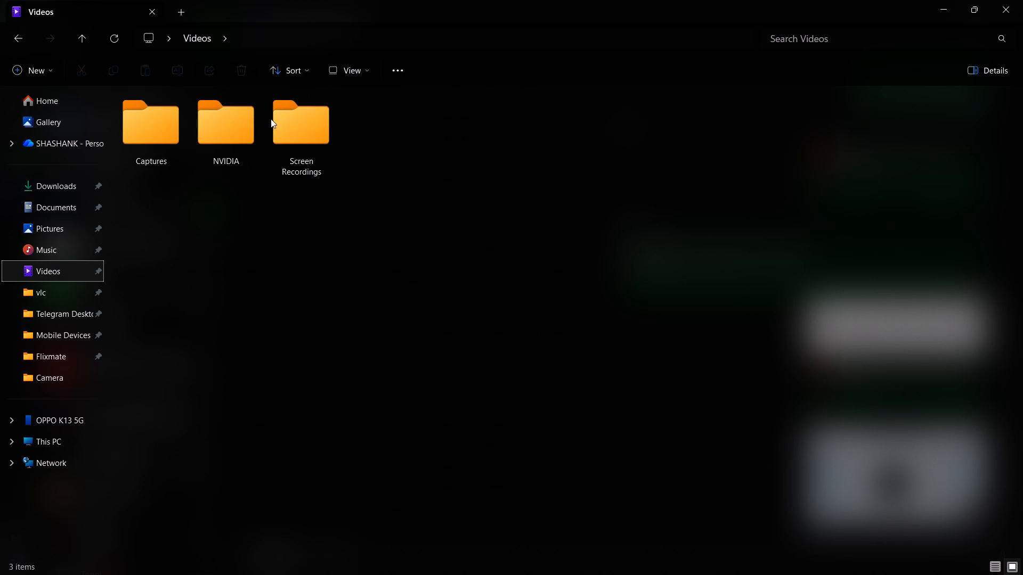
{"action": "double_click", "coordinate": [287, 120]}
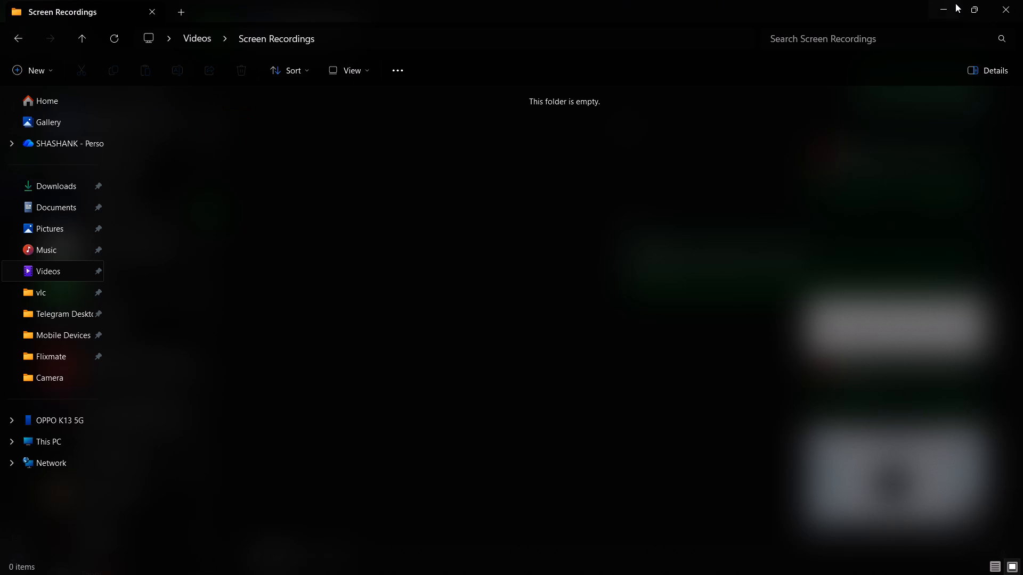
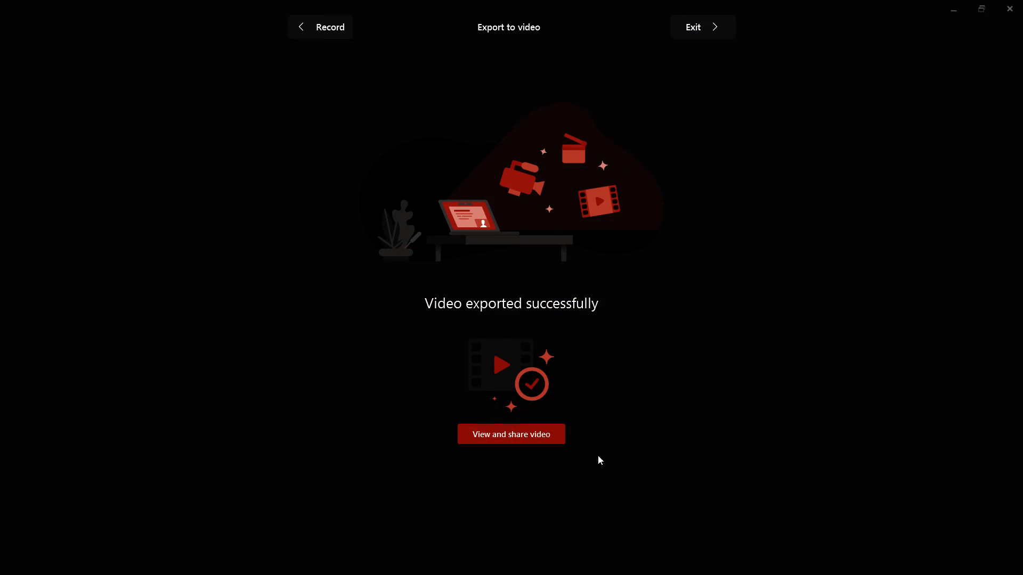
Open the exported G15_2-bit_Magnitude_Comparator video from the export page, allowing its location, pause playback and check the player's additional options.
{"action": "left_click", "coordinate": [548, 437]}
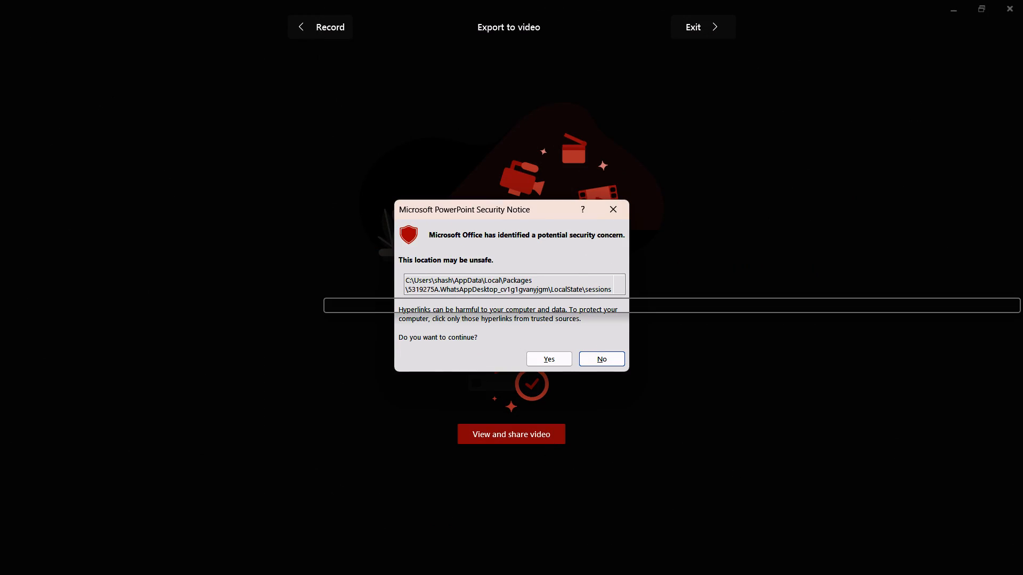
{"action": "left_click", "coordinate": [549, 358]}
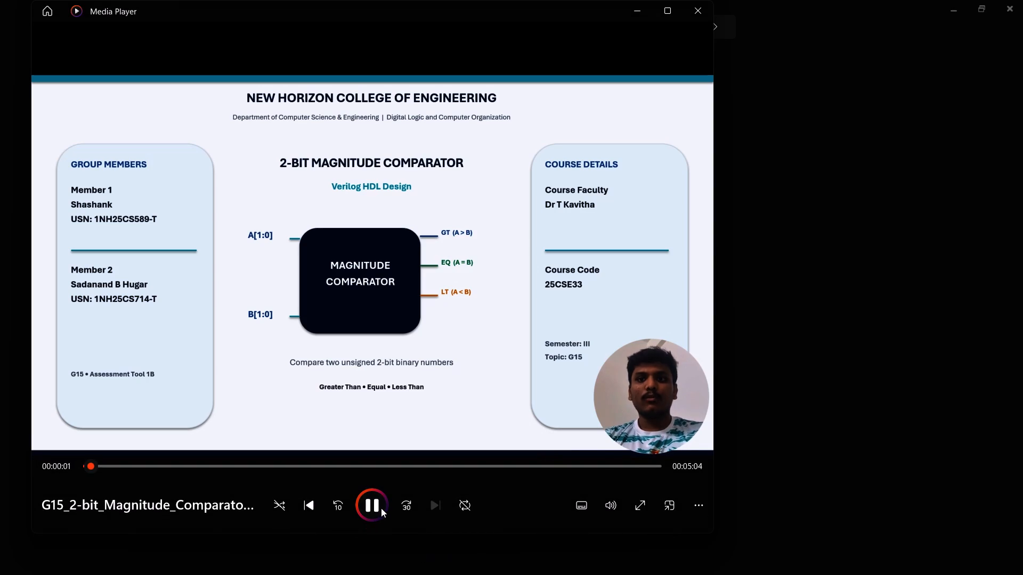
{"action": "left_click", "coordinate": [380, 507]}
{"action": "left_click", "coordinate": [699, 514]}
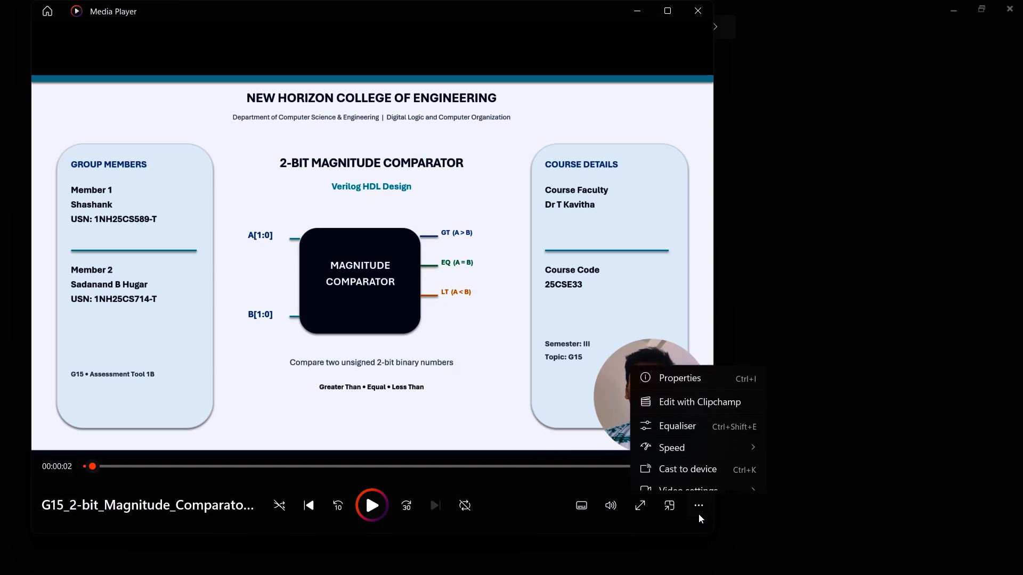
{"action": "left_click", "coordinate": [550, 363]}
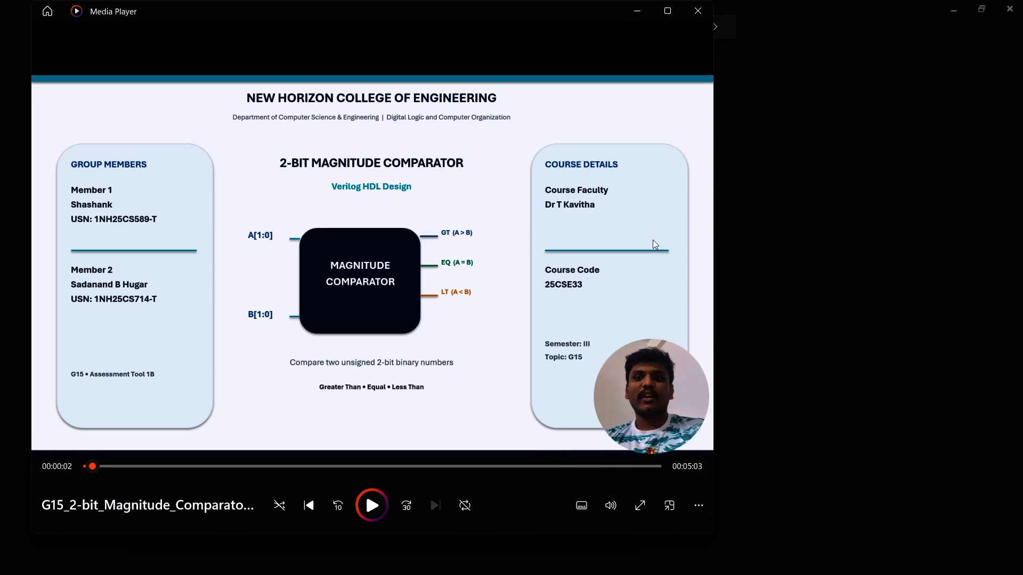
Maximize the video player and look through the options for G15_2-bit_Magnitude_Comparator_FIXED, switching to the mini player and back.
{"action": "left_click", "coordinate": [675, 8]}
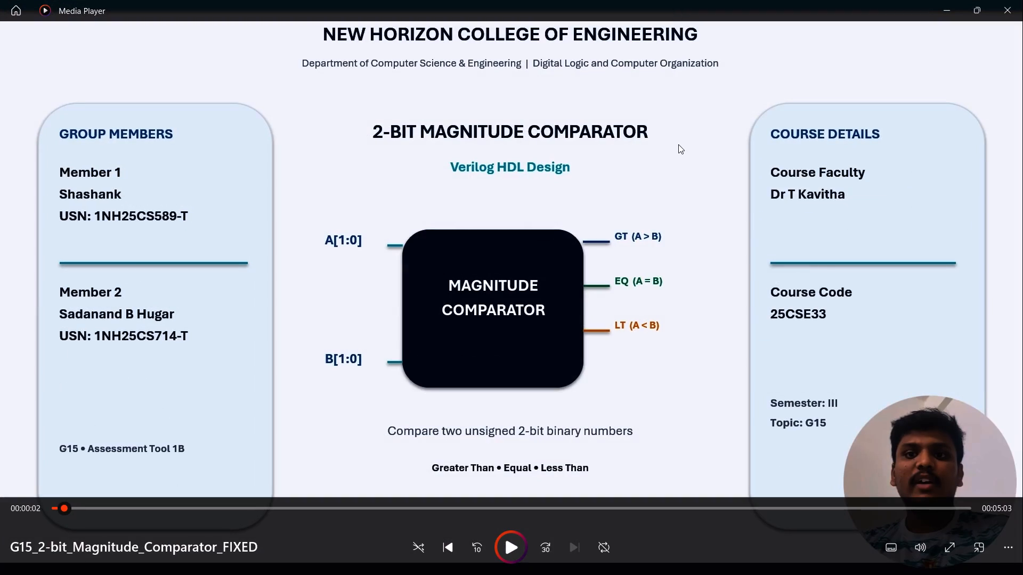
{"action": "right_click", "coordinate": [678, 144]}
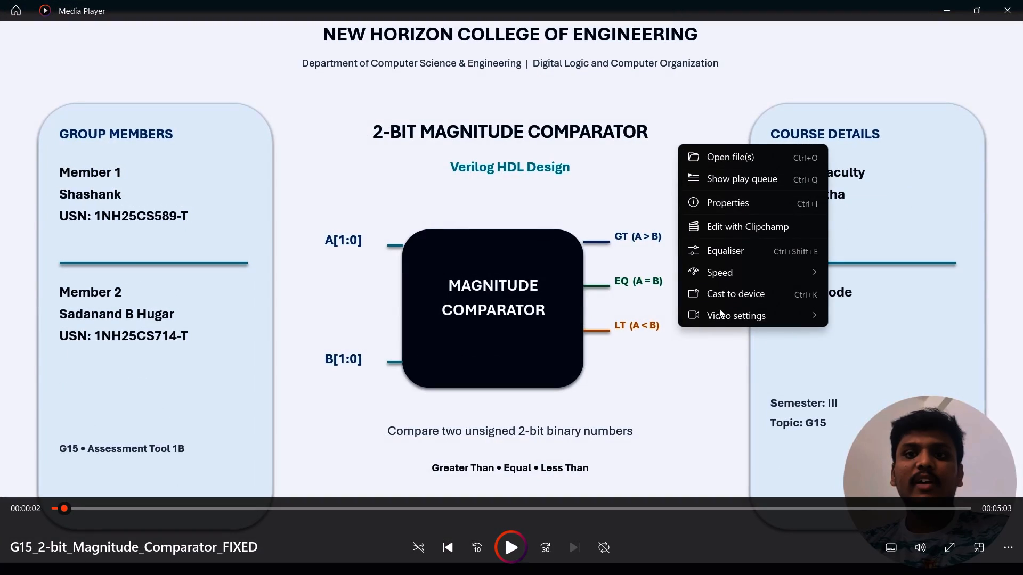
{"action": "left_click", "coordinate": [735, 365]}
{"action": "left_click", "coordinate": [981, 544]}
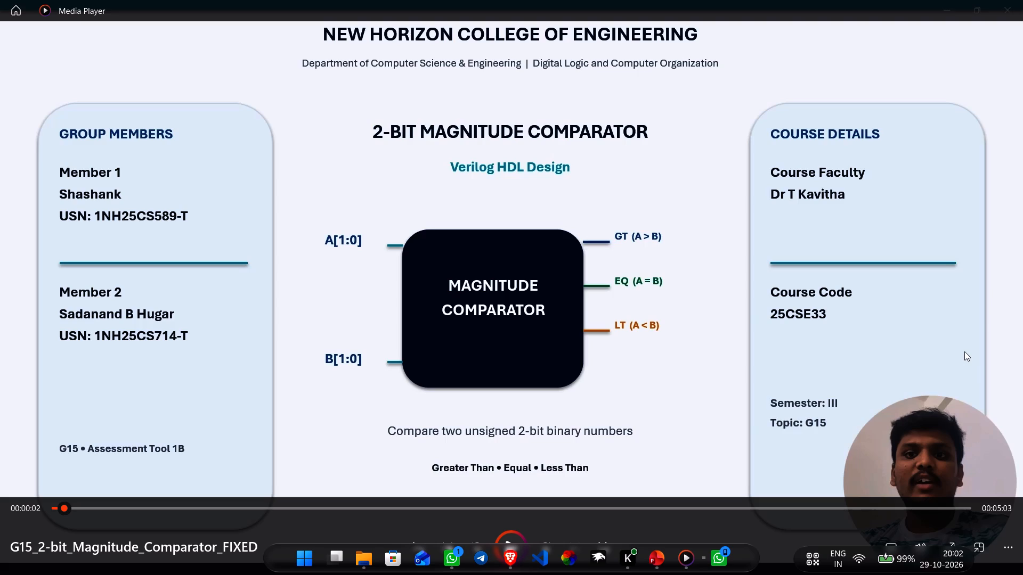
{"action": "left_click", "coordinate": [964, 351]}
{"action": "left_click", "coordinate": [1006, 547]}
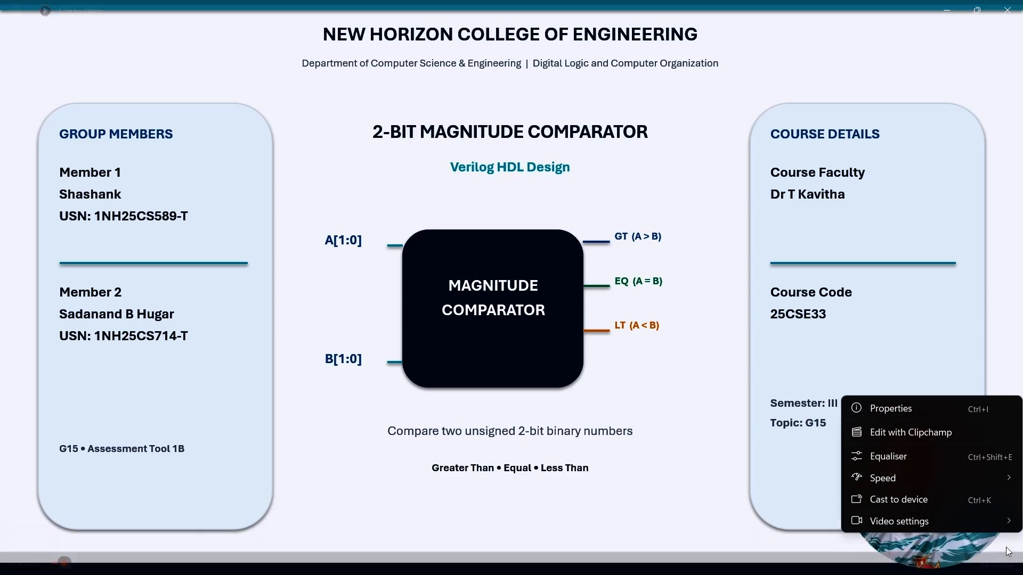
{"action": "left_click", "coordinate": [881, 350]}
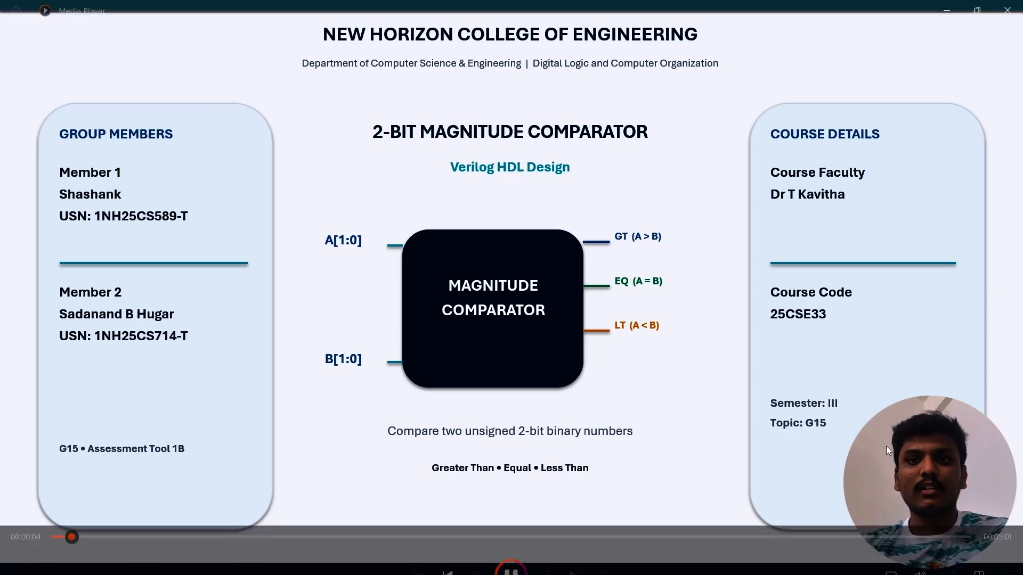
{"action": "left_click", "coordinate": [983, 546]}
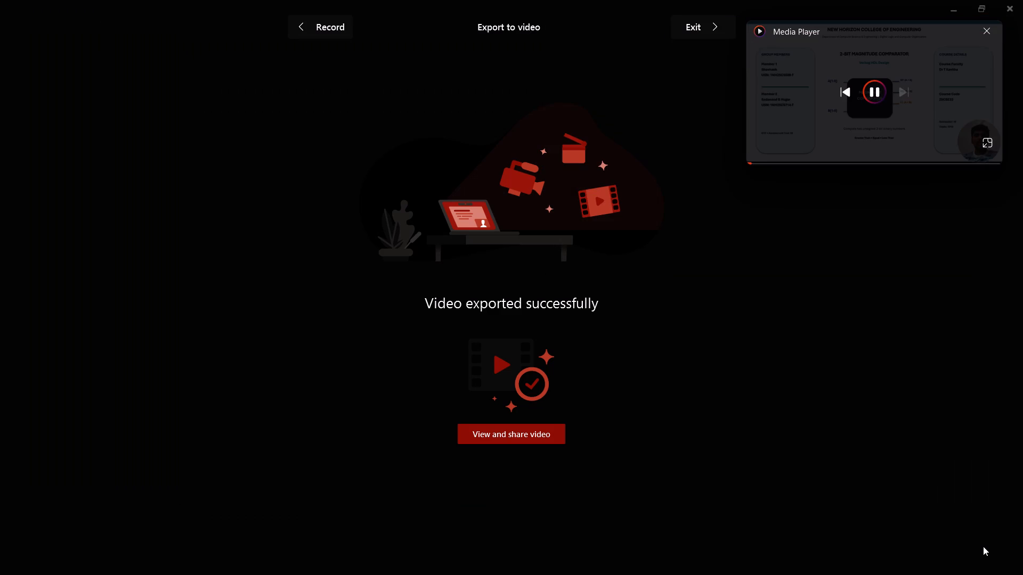
{"action": "left_click", "coordinate": [984, 143]}
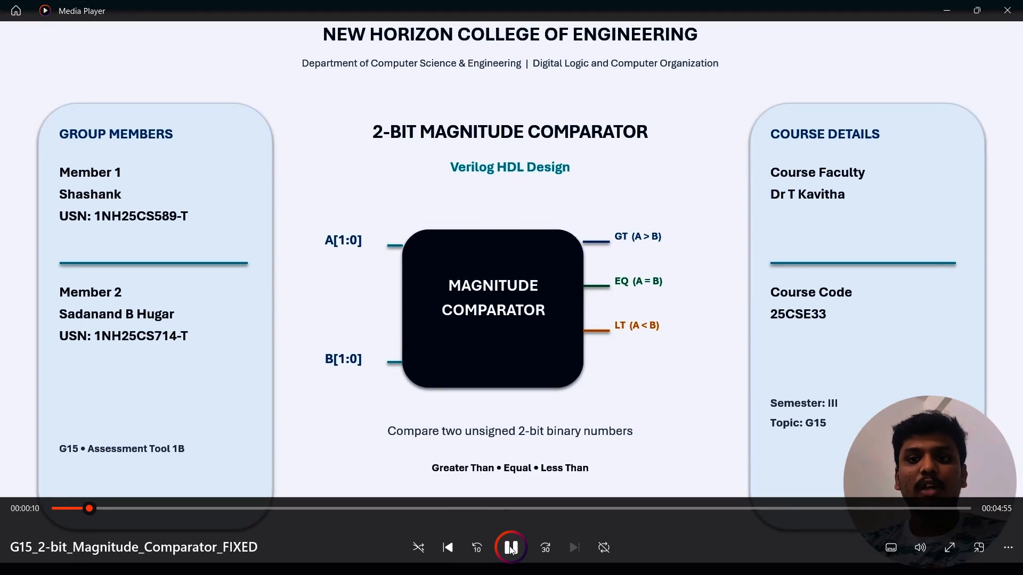
Pause the video, look at the options of the first comparator video in the recent media, and play it from there.
{"action": "left_click", "coordinate": [509, 546]}
{"action": "left_click", "coordinate": [225, 544]}
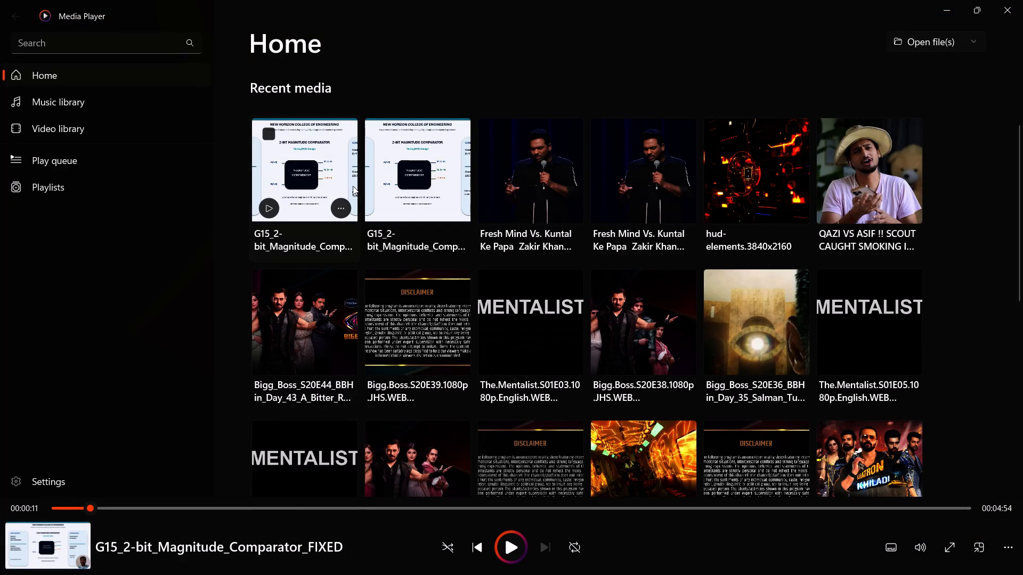
{"action": "left_click", "coordinate": [338, 203]}
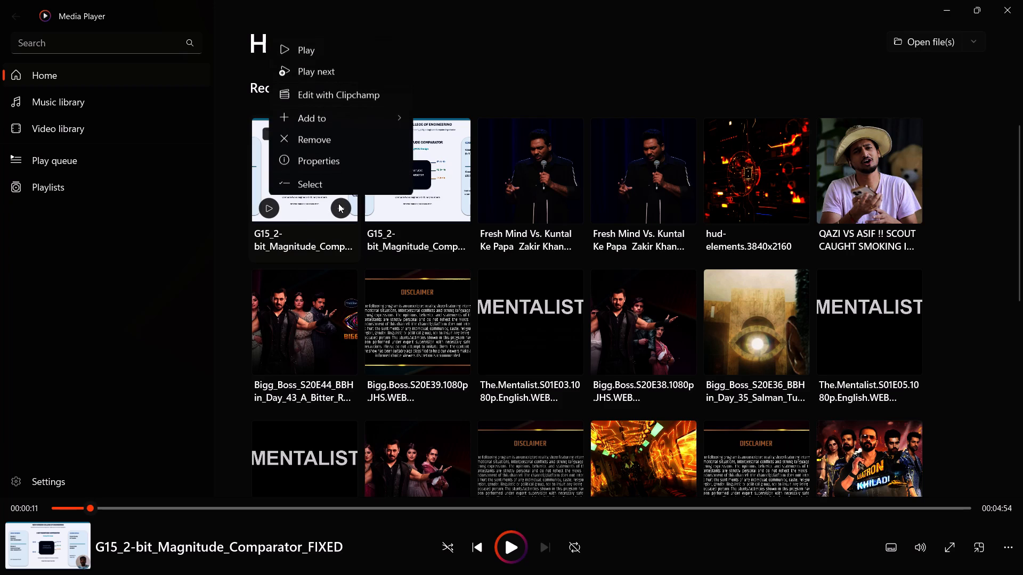
{"action": "left_click", "coordinate": [338, 203]}
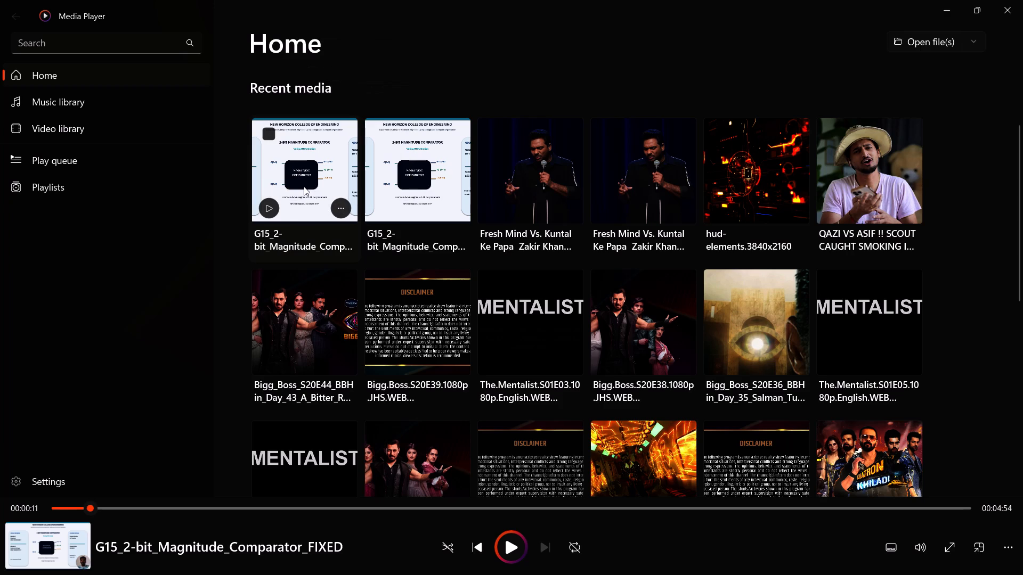
{"action": "left_click", "coordinate": [304, 186]}
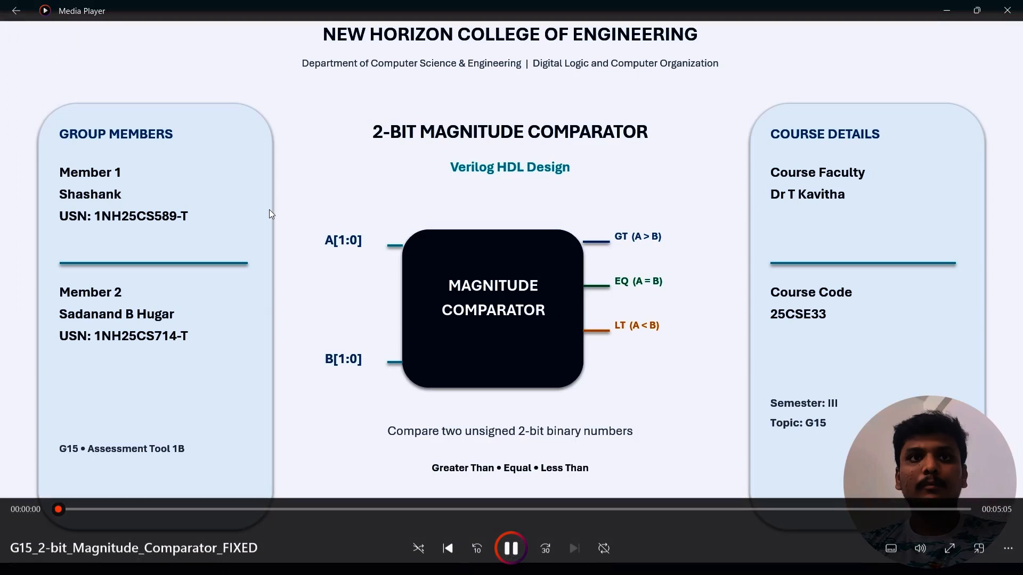
Minimize the video player and the PowerPoint video export window to reach the desktop.
{"action": "left_click", "coordinate": [951, 12]}
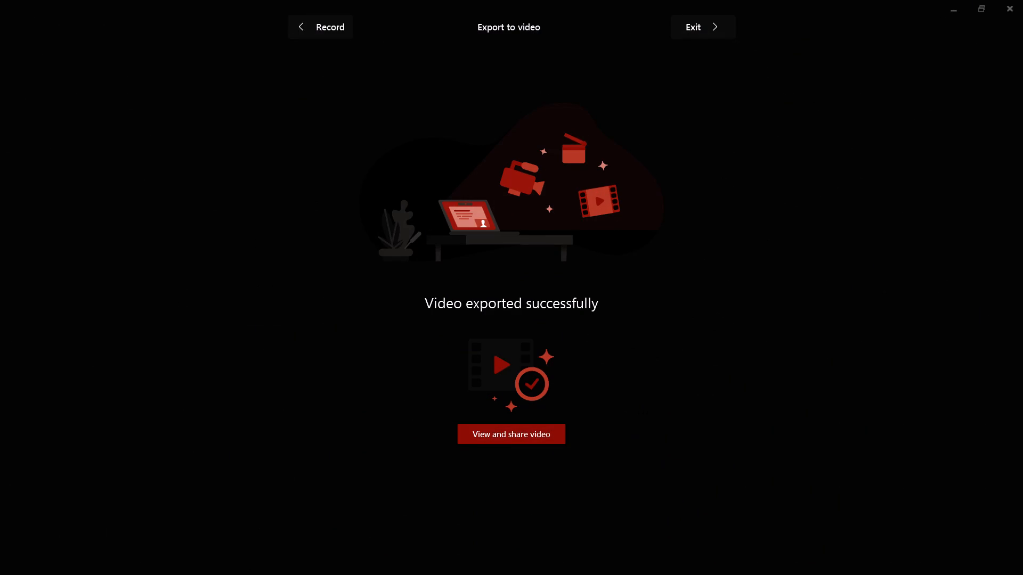
{"action": "left_click", "coordinate": [678, 440]}
{"action": "left_click_drag", "start_coordinate": [678, 440], "coordinate": [903, 81]}
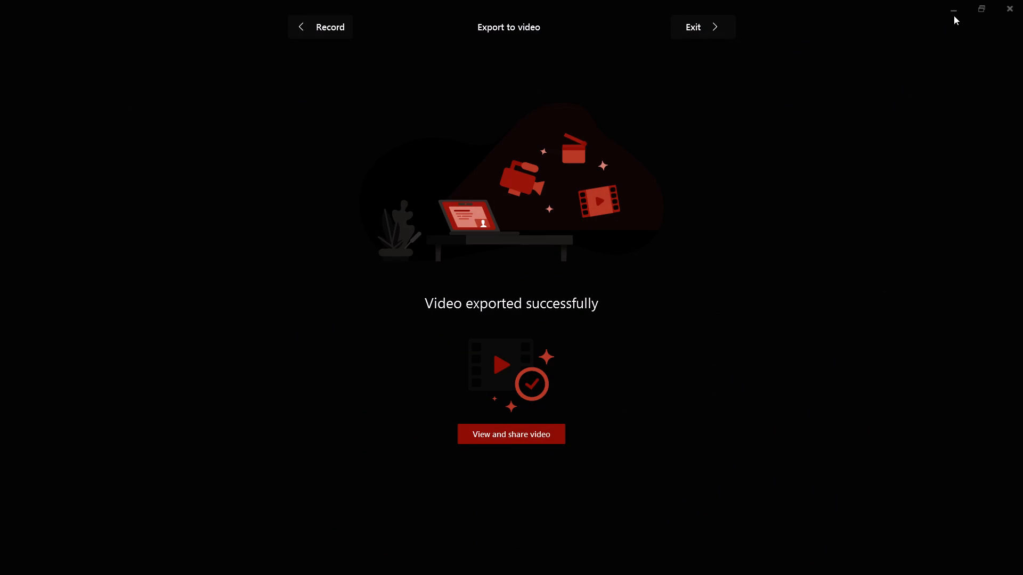
{"action": "left_click", "coordinate": [954, 14]}
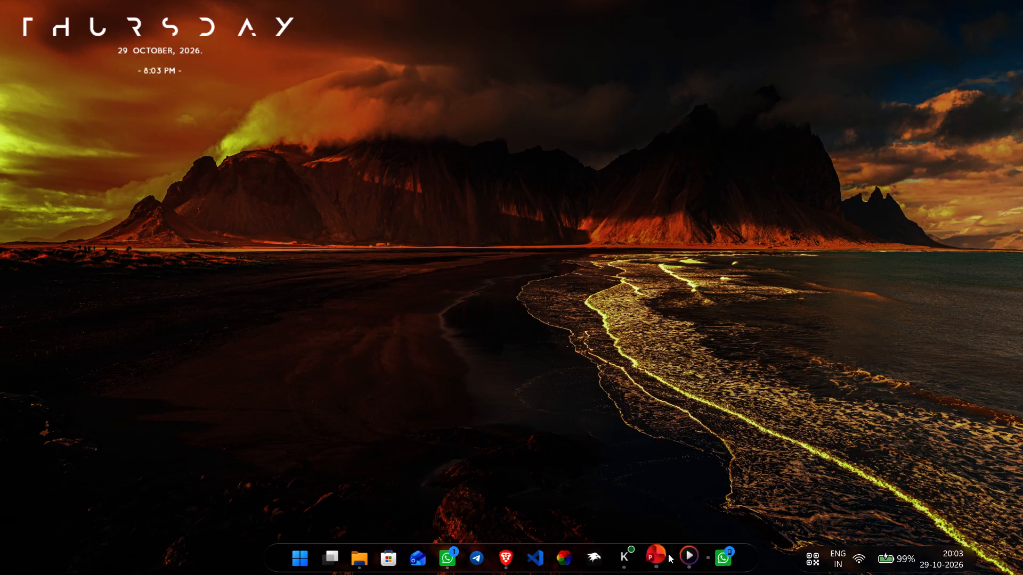
Return to Media Player, select the first comparator video in the recent media, and close the player.
{"action": "left_click", "coordinate": [700, 445]}
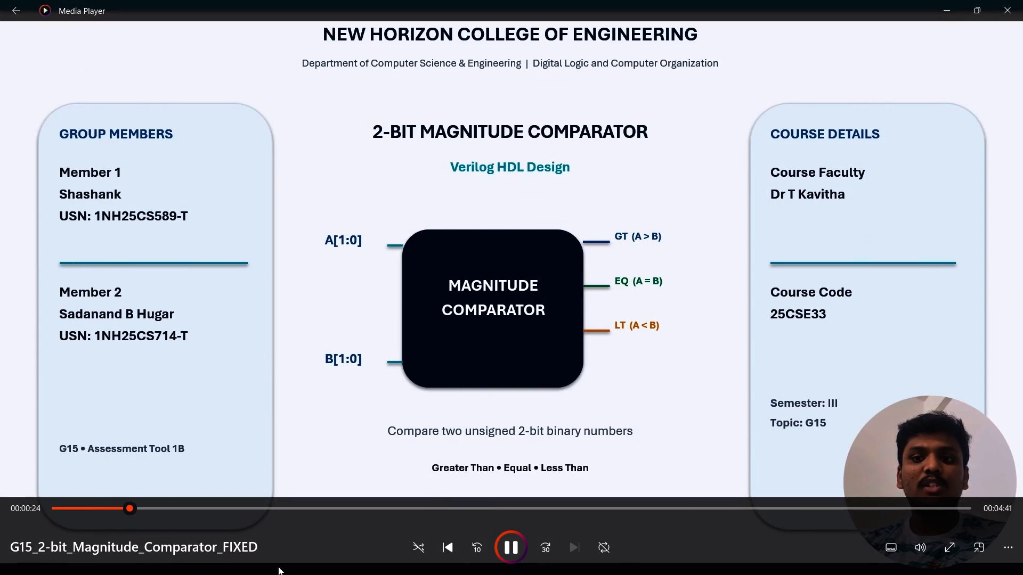
{"action": "left_click", "coordinate": [15, 5]}
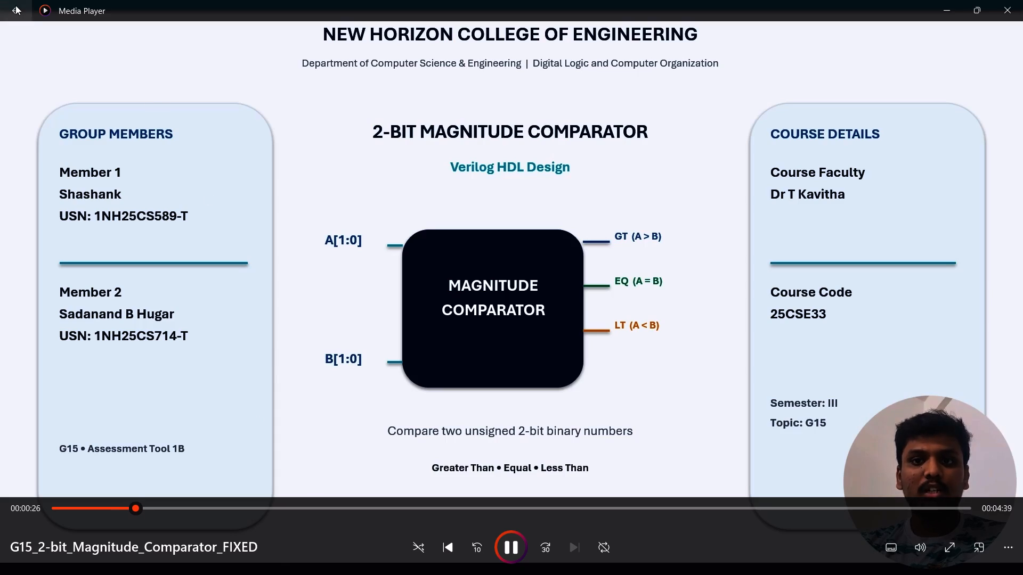
{"action": "left_click", "coordinate": [340, 207]}
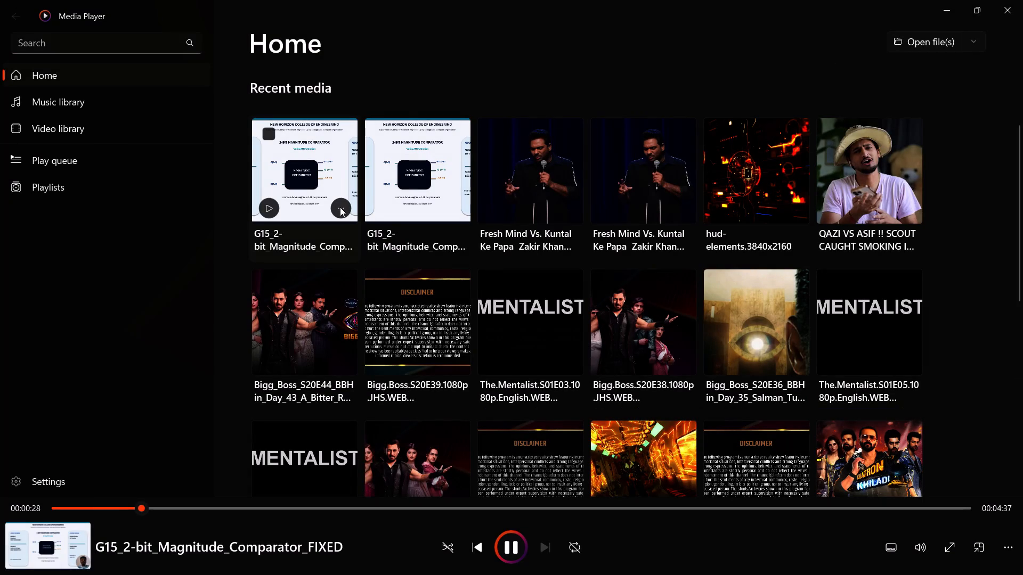
{"action": "scroll", "coordinate": [329, 132], "scroll_direction": "down", "scroll_amount": 2}
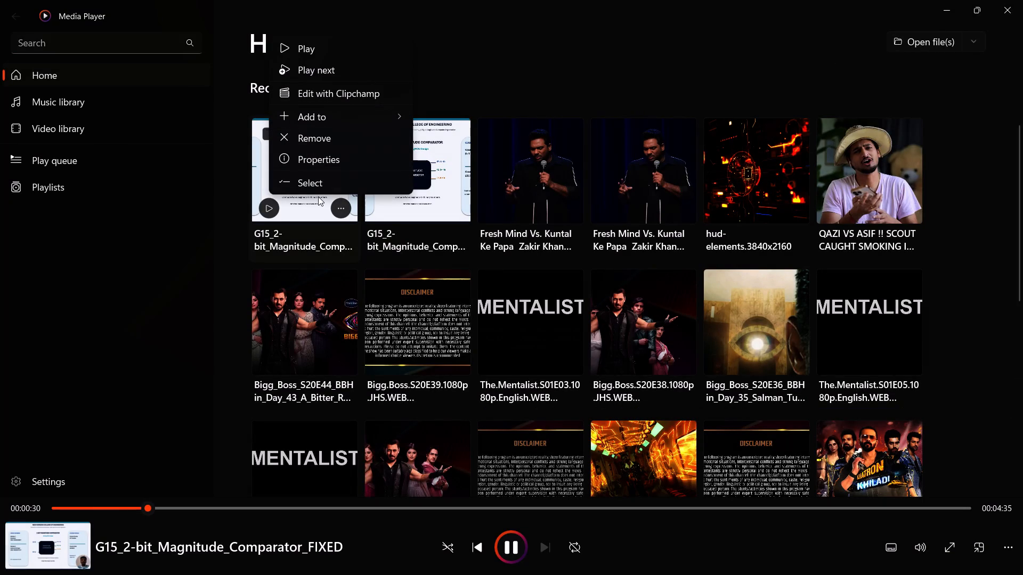
{"action": "left_click", "coordinate": [316, 178]}
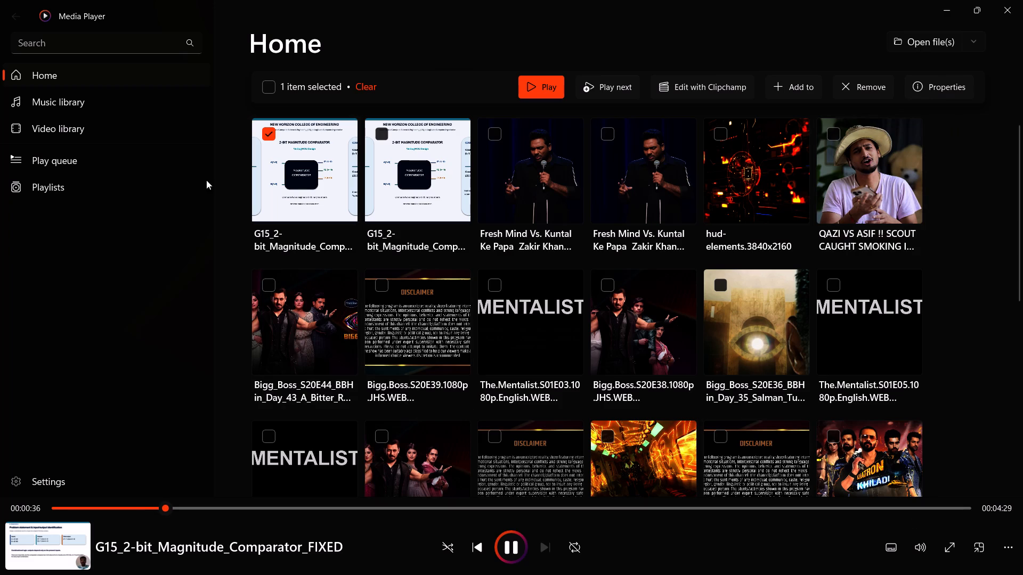
{"action": "left_click", "coordinate": [1021, 2]}
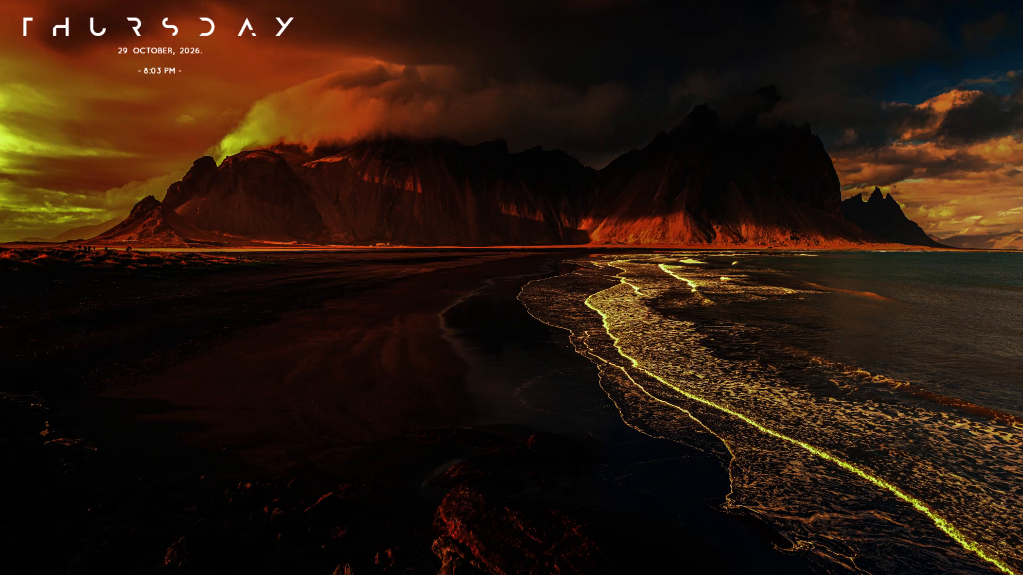
Open the Downloads folder, play the MP4 file G15_2-bit_Magnitude_Comparator to check it, and close the player.
{"action": "left_click", "coordinate": [369, 549]}
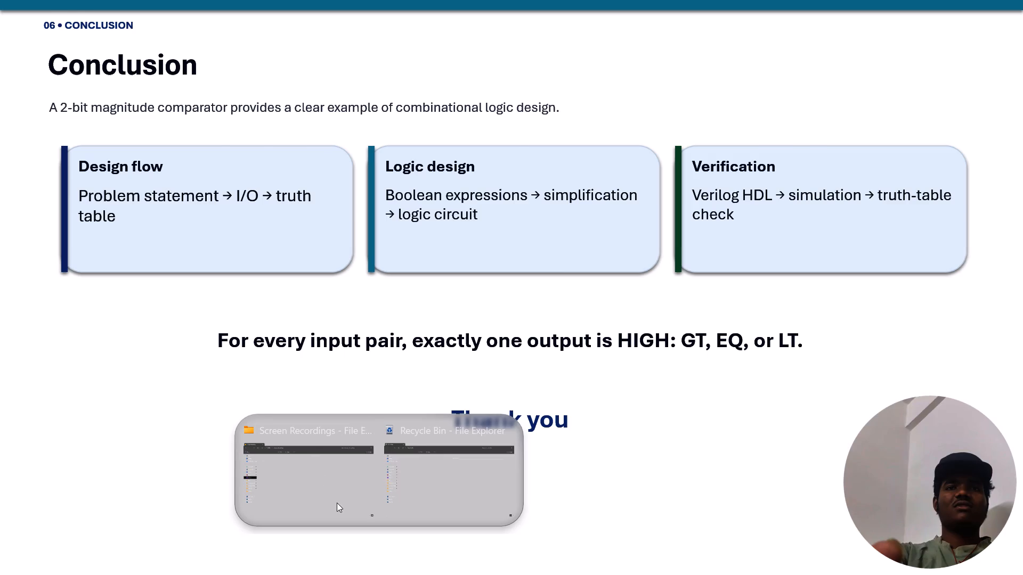
{"action": "left_click", "coordinate": [318, 453]}
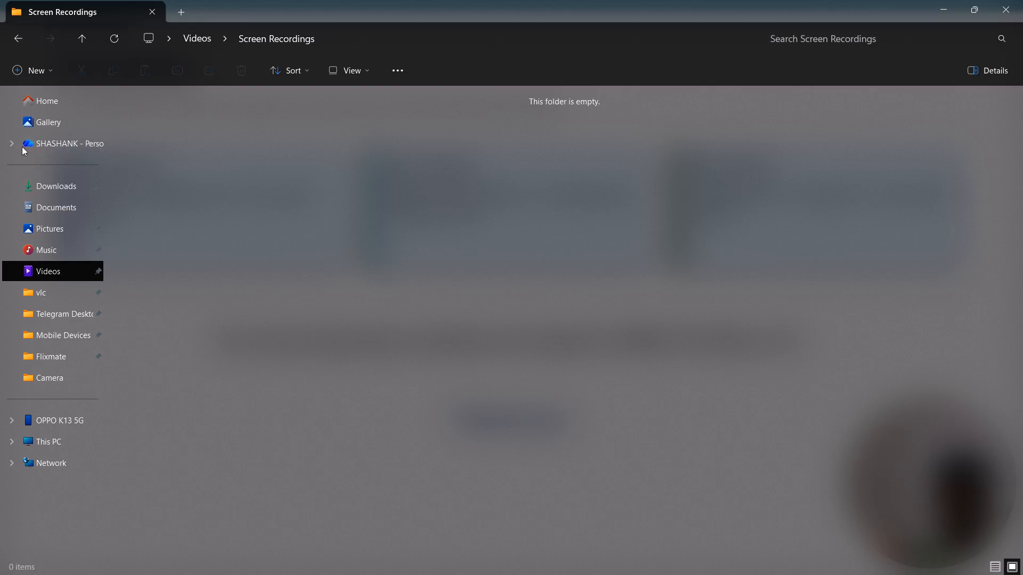
{"action": "left_click", "coordinate": [41, 193]}
{"action": "scroll", "coordinate": [225, 170], "scroll_direction": "up", "scroll_amount": 1}
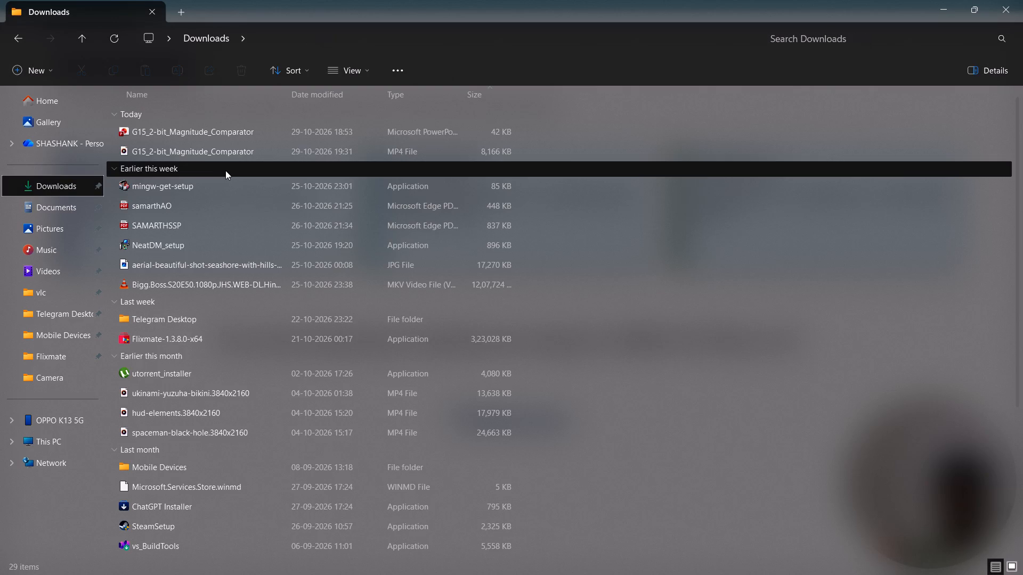
{"action": "scroll", "coordinate": [225, 170], "scroll_direction": "up", "scroll_amount": 1}
{"action": "double_click", "coordinate": [228, 153]}
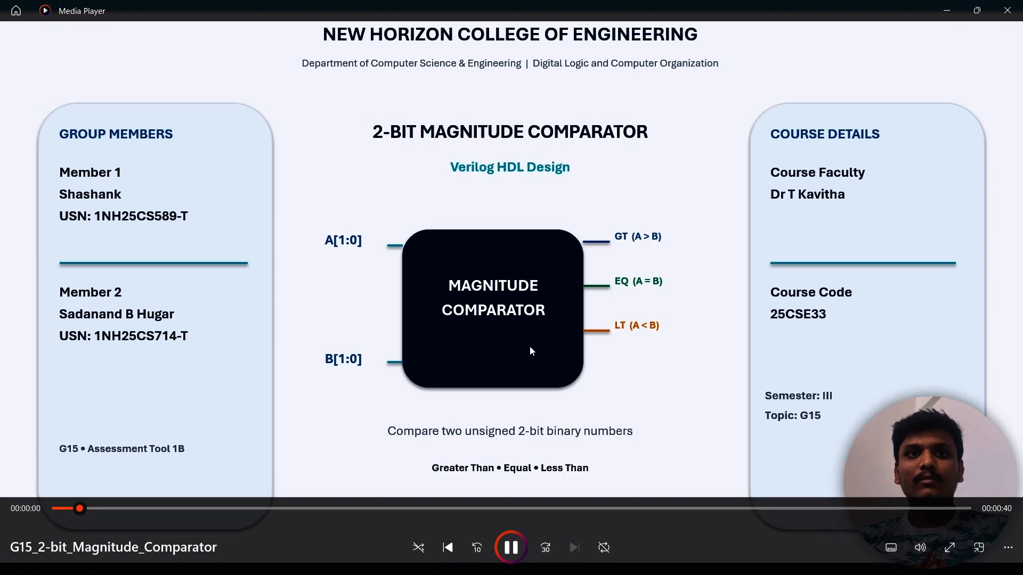
{"action": "left_click", "coordinate": [1013, 9]}
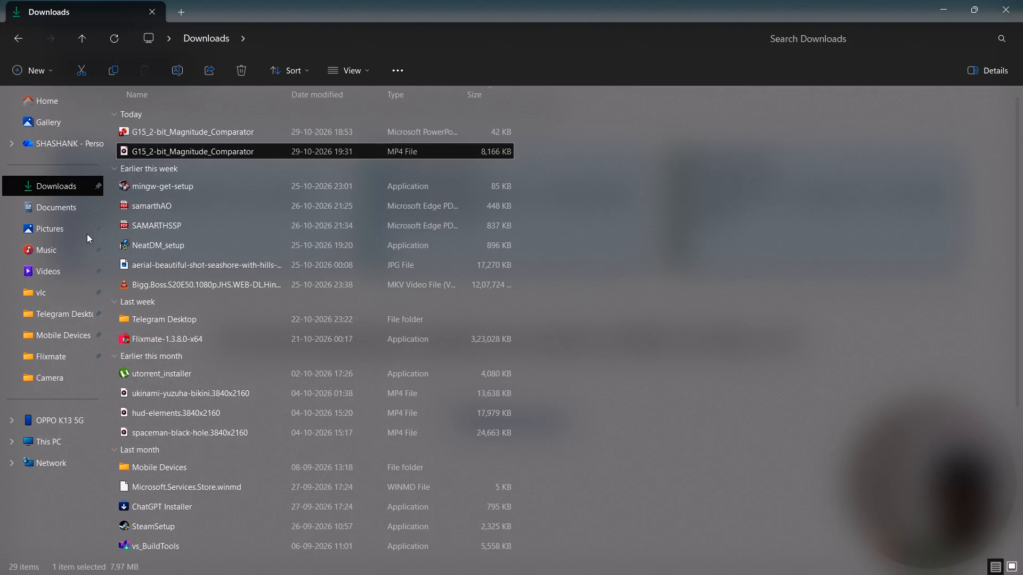
Minimize the Downloads window and leave the slide show on the Conclusion slide to return to the presentation editor.
{"action": "left_click", "coordinate": [940, 3]}
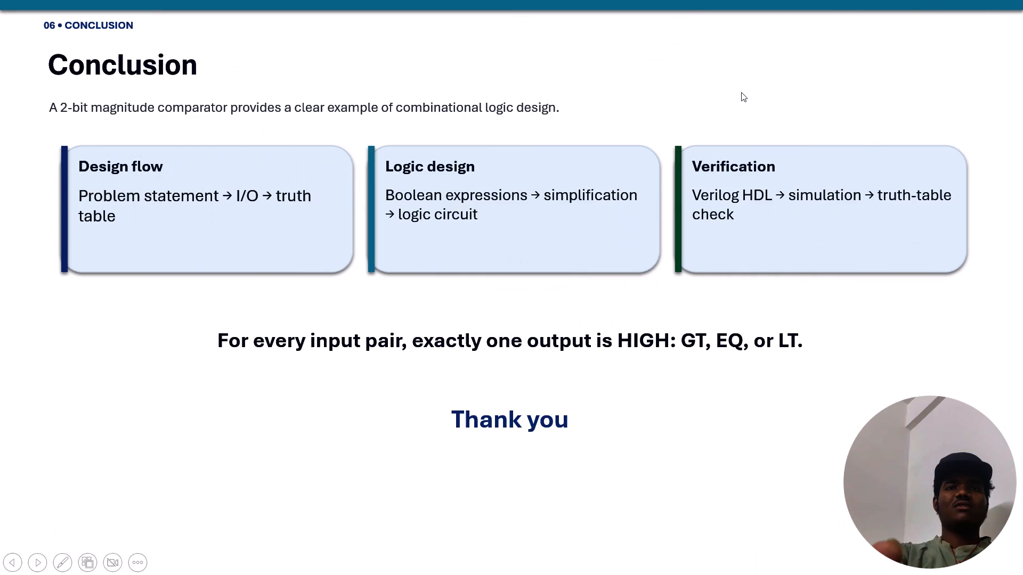
{"action": "double_click", "coordinate": [741, 92]}
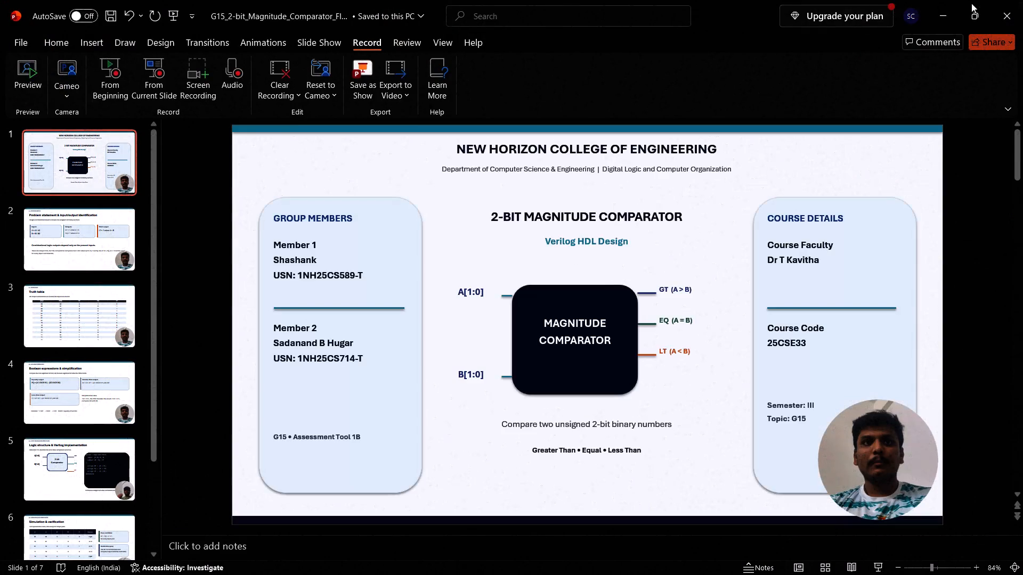
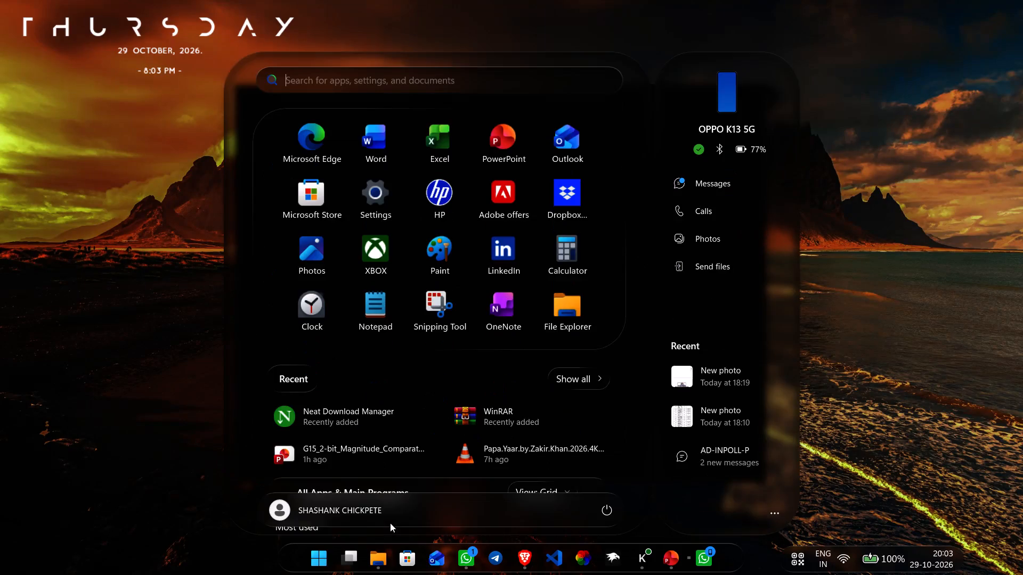
Search for the media player, open the recent video G15_2-bit_Magnitude_Comparator_FIXED in it, and pause playback.
{"action": "type", "text": "med"}
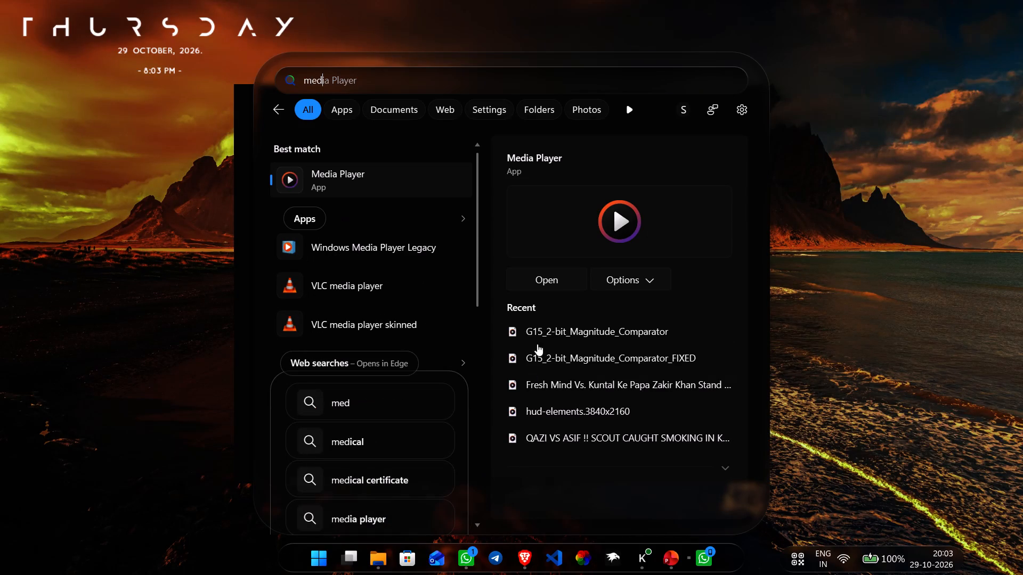
{"action": "right_click", "coordinate": [557, 354]}
{"action": "scroll", "coordinate": [620, 422], "scroll_direction": "down", "scroll_amount": 1}
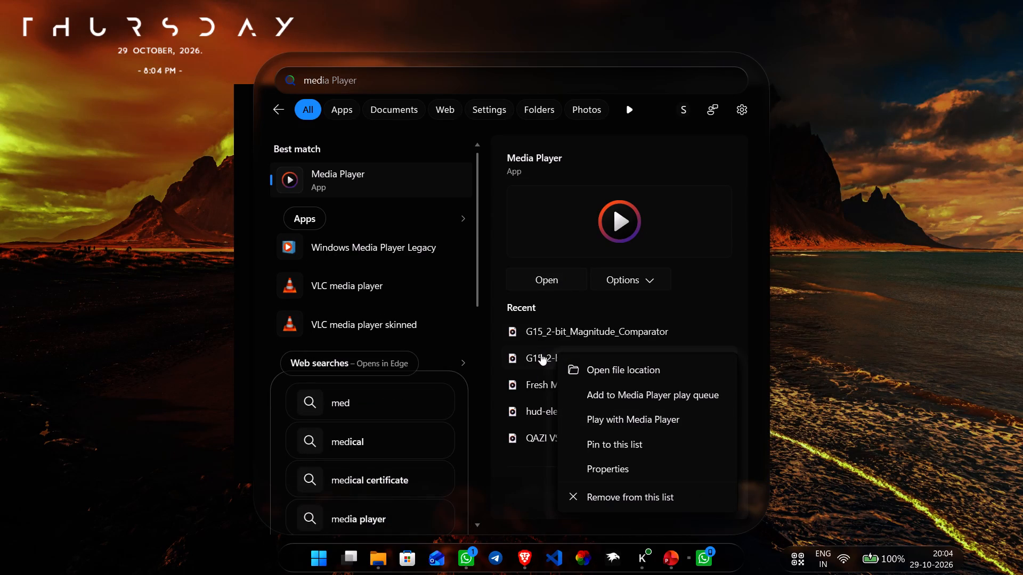
{"action": "left_click", "coordinate": [540, 354]}
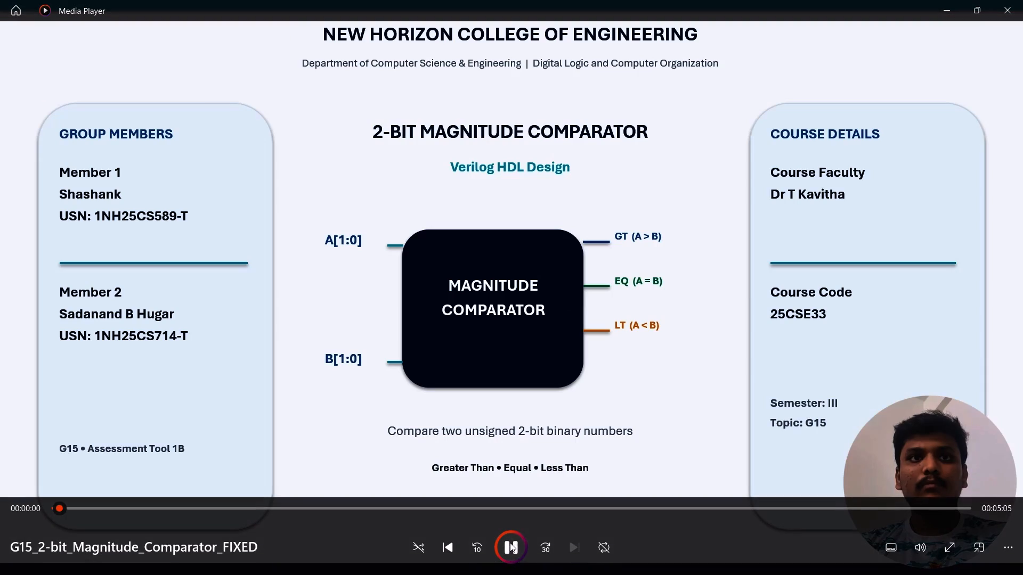
{"action": "left_click", "coordinate": [510, 543]}
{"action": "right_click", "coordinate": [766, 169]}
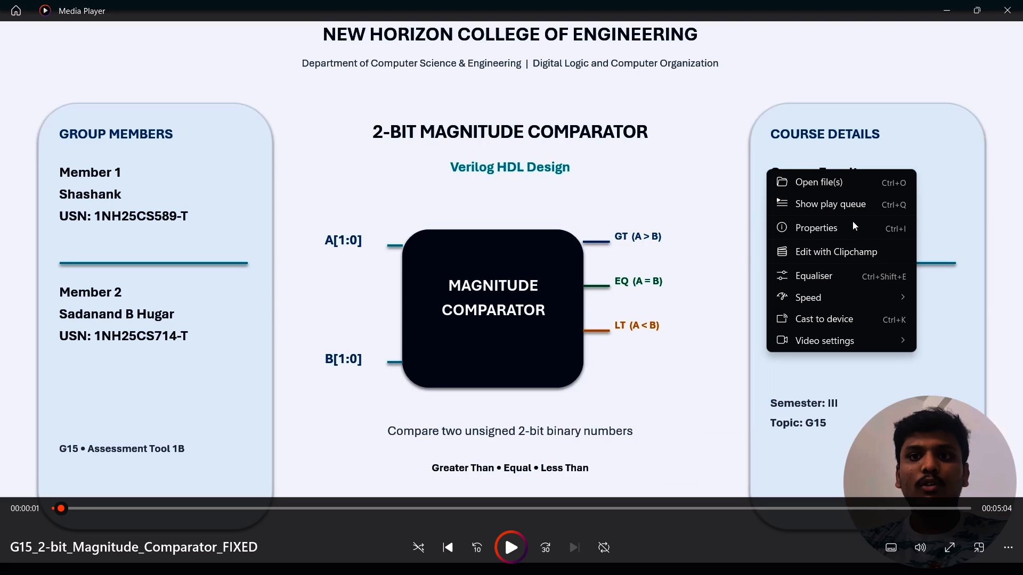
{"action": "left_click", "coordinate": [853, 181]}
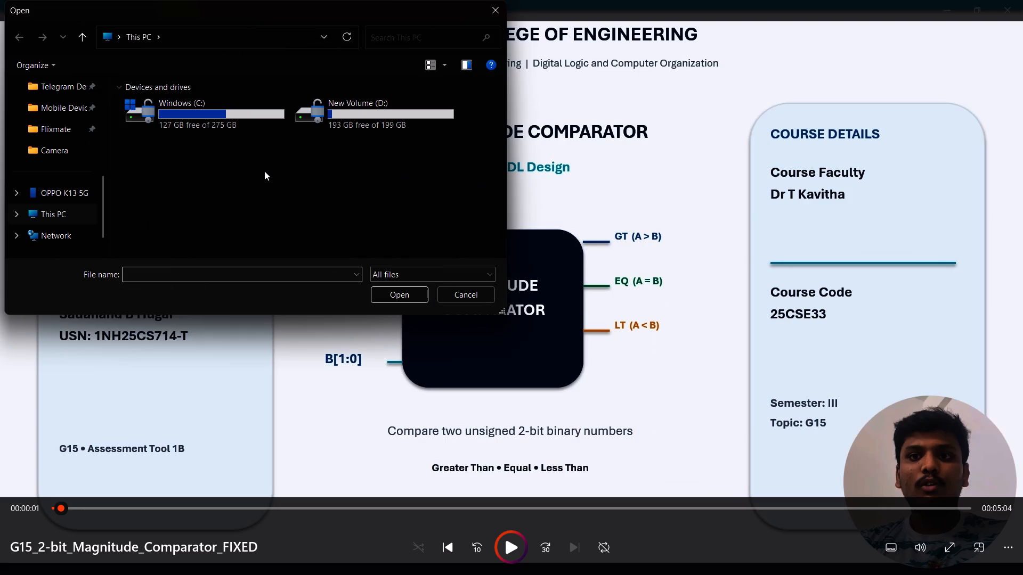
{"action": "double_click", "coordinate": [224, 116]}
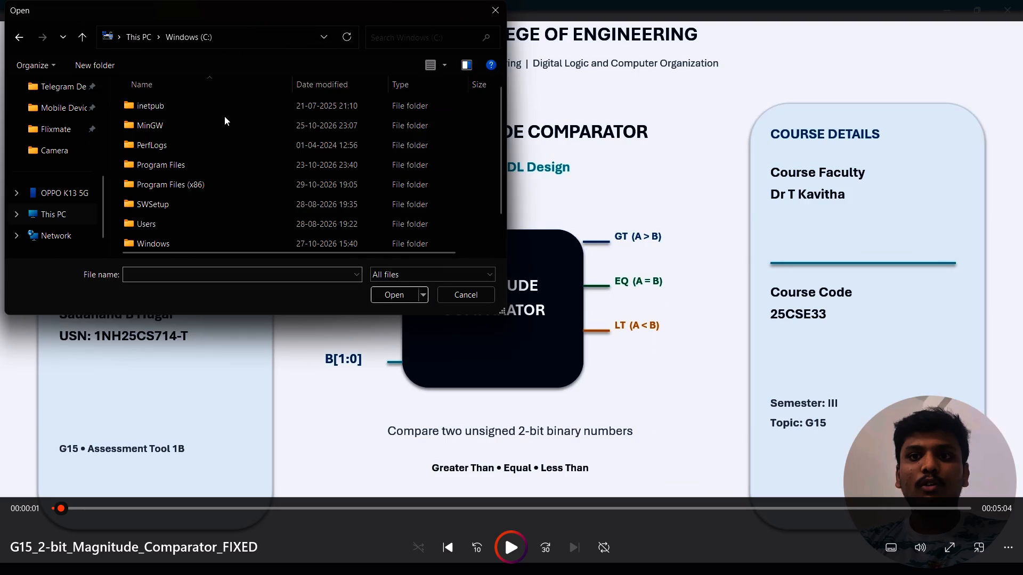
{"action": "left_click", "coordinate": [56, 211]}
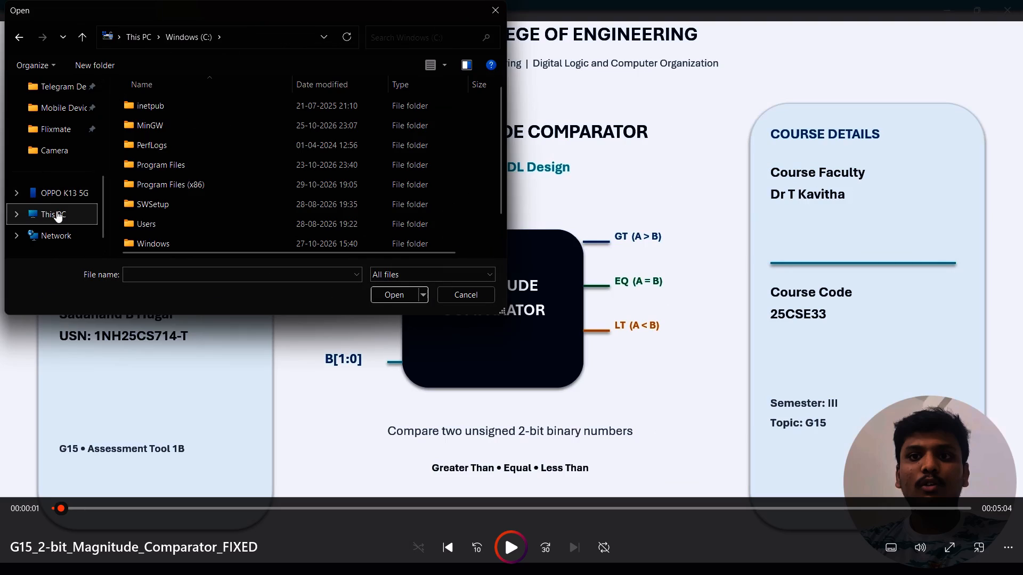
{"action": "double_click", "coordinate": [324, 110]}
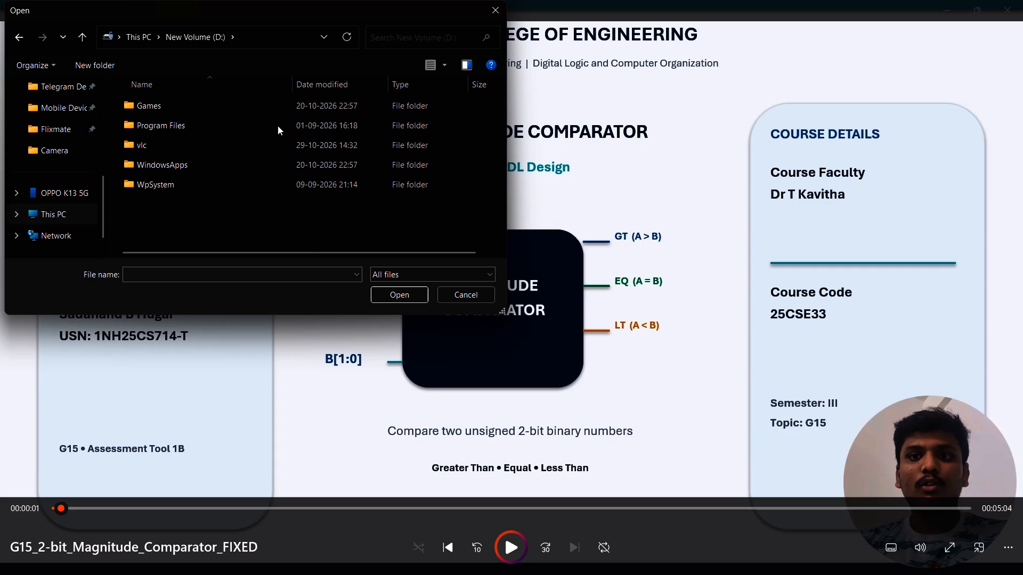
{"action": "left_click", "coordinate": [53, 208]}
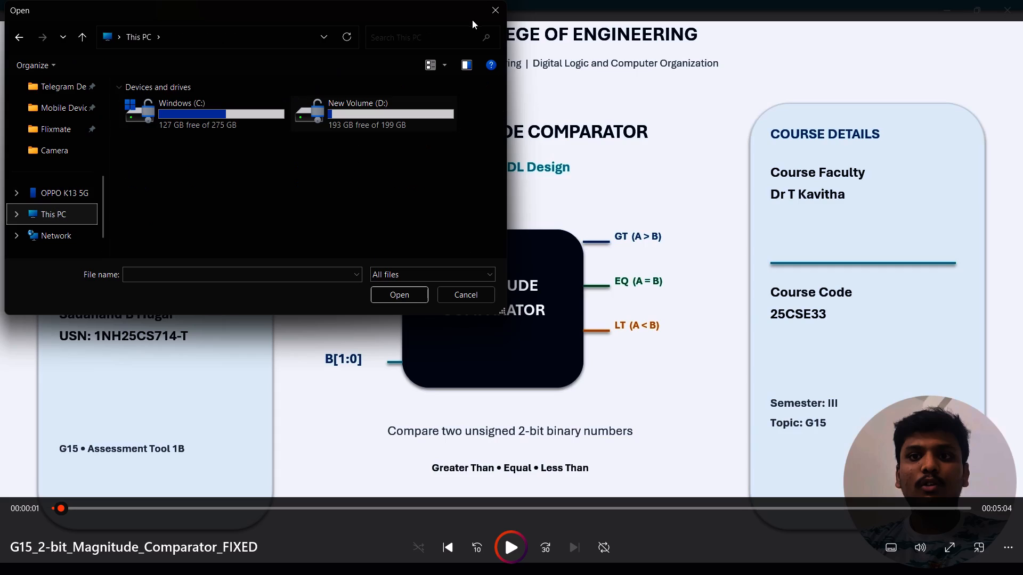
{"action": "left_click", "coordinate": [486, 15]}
Show the properties of the G15_2-bit_Magnitude_Comparator_FIXED video and open its file location from there.
{"action": "right_click", "coordinate": [867, 122]}
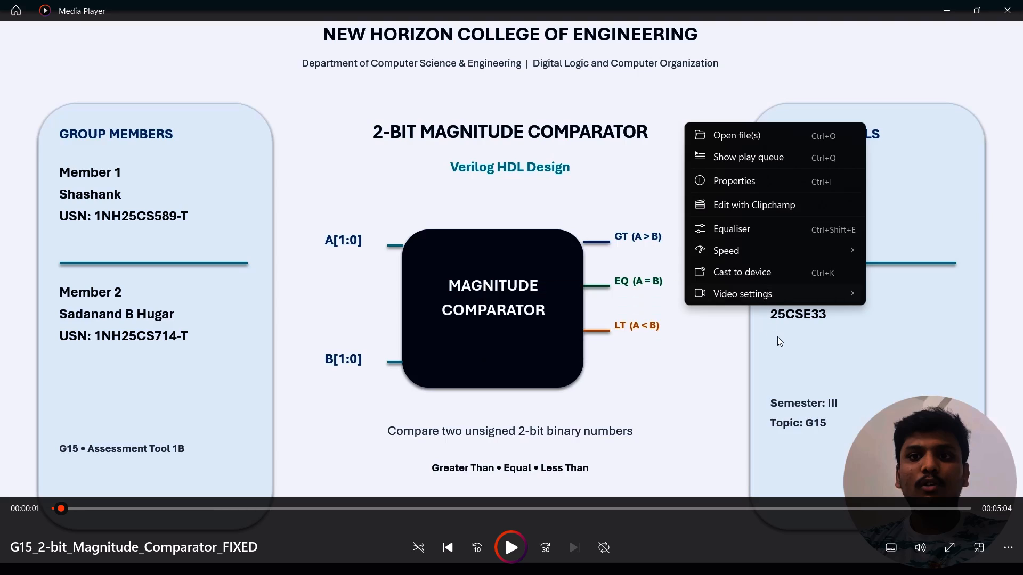
{"action": "left_click", "coordinate": [1010, 546]}
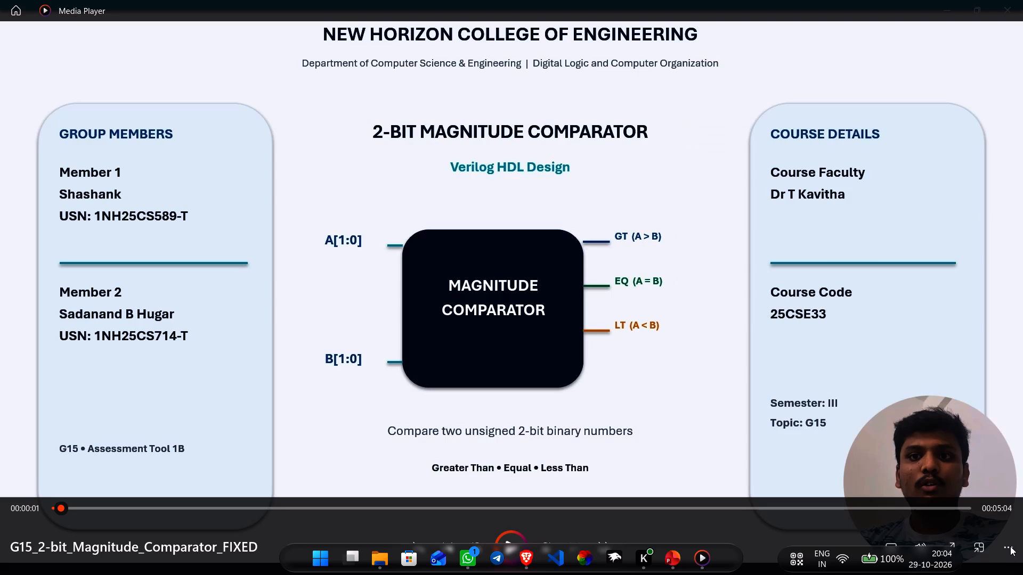
{"action": "left_click", "coordinate": [1010, 546]}
{"action": "left_click", "coordinate": [1002, 546]}
{"action": "left_click", "coordinate": [940, 416]}
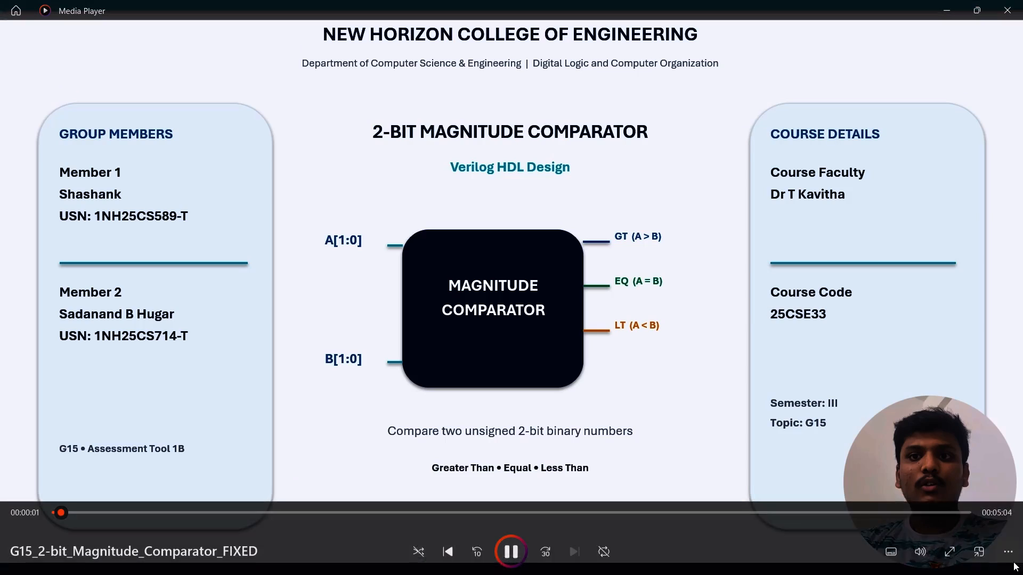
{"action": "left_click", "coordinate": [1003, 545]}
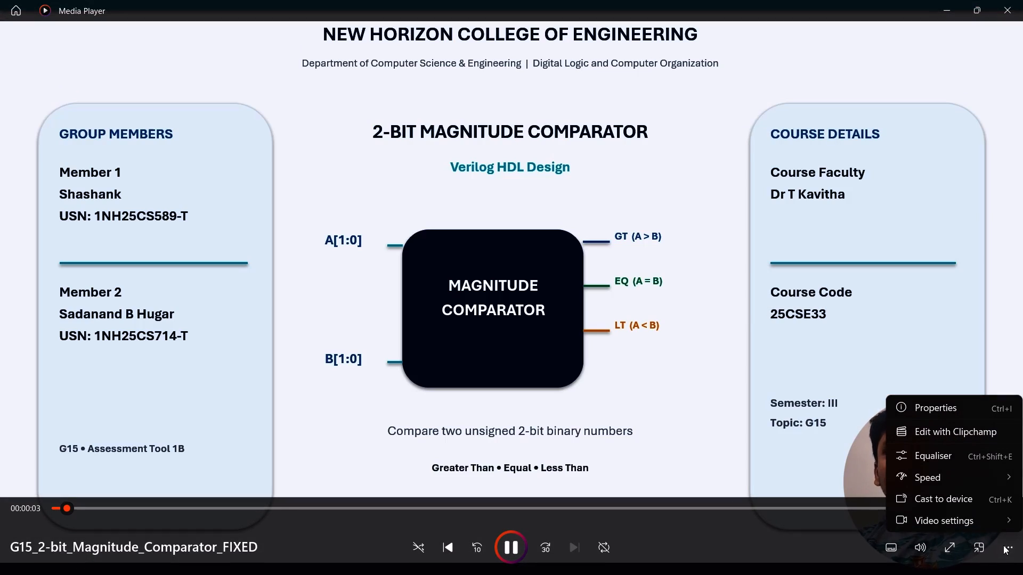
{"action": "left_click", "coordinate": [946, 405]}
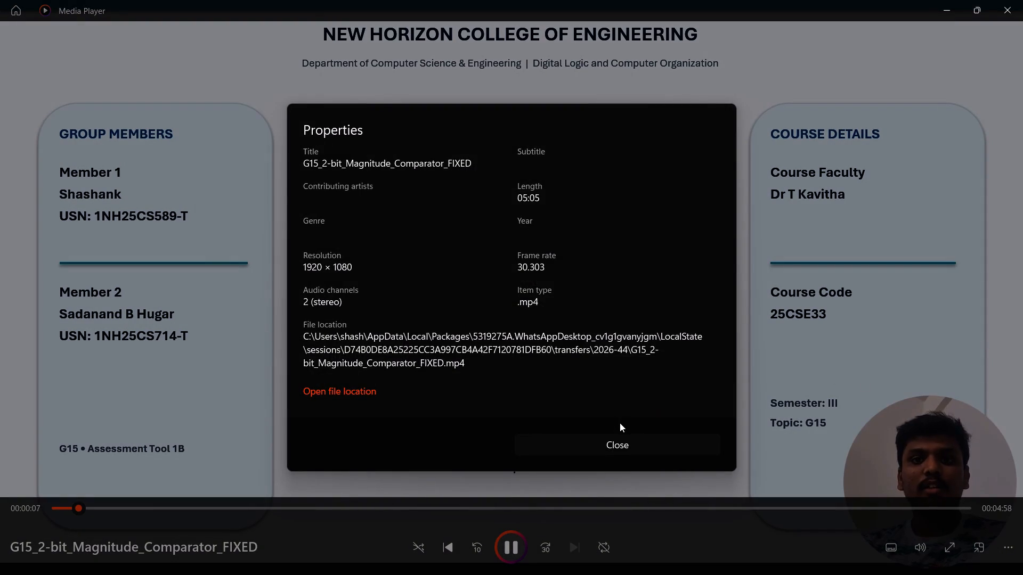
{"action": "left_click", "coordinate": [328, 394]}
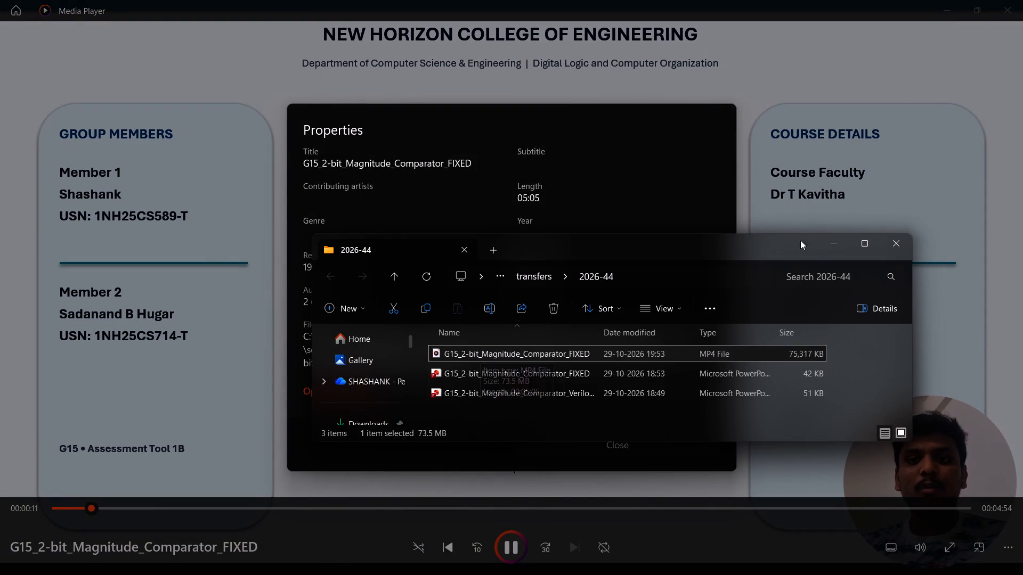
Bring the 2026-44 folder window back to the front and maximize it.
{"action": "left_click", "coordinate": [848, 242]}
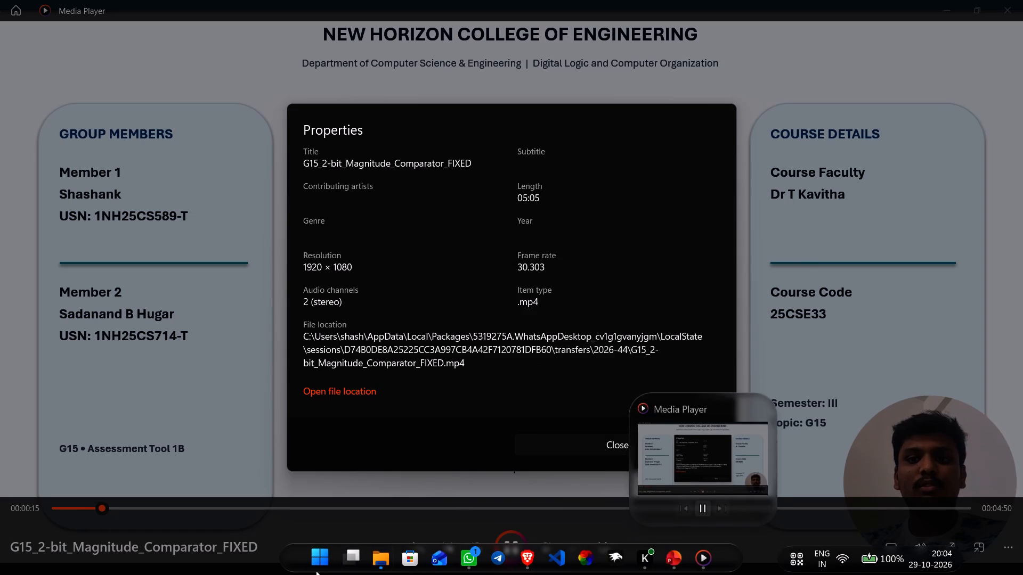
{"action": "left_click", "coordinate": [493, 462]}
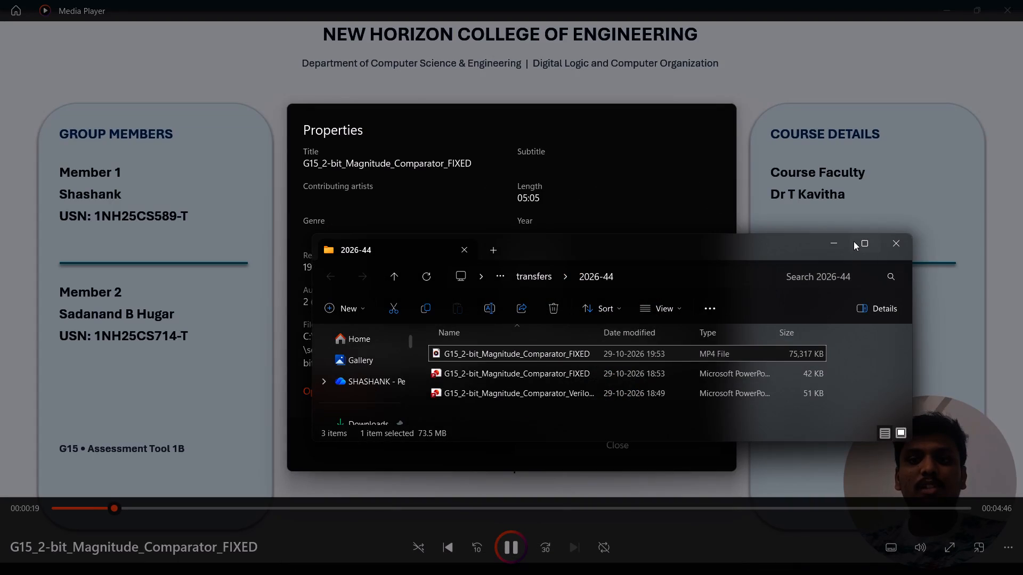
{"action": "left_click", "coordinate": [854, 241]}
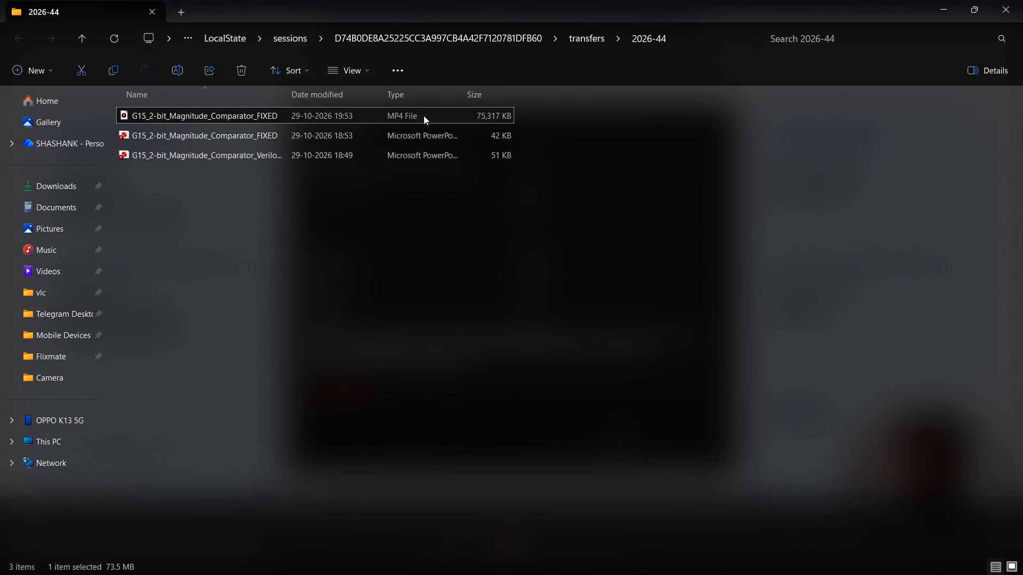
Select the MP4 file G15_2-bit_Magnitude_Comparator_FIXED in the 2026-44 folder and bring up its file actions.
{"action": "left_click", "coordinate": [424, 116]}
{"action": "right_click", "coordinate": [361, 118]}
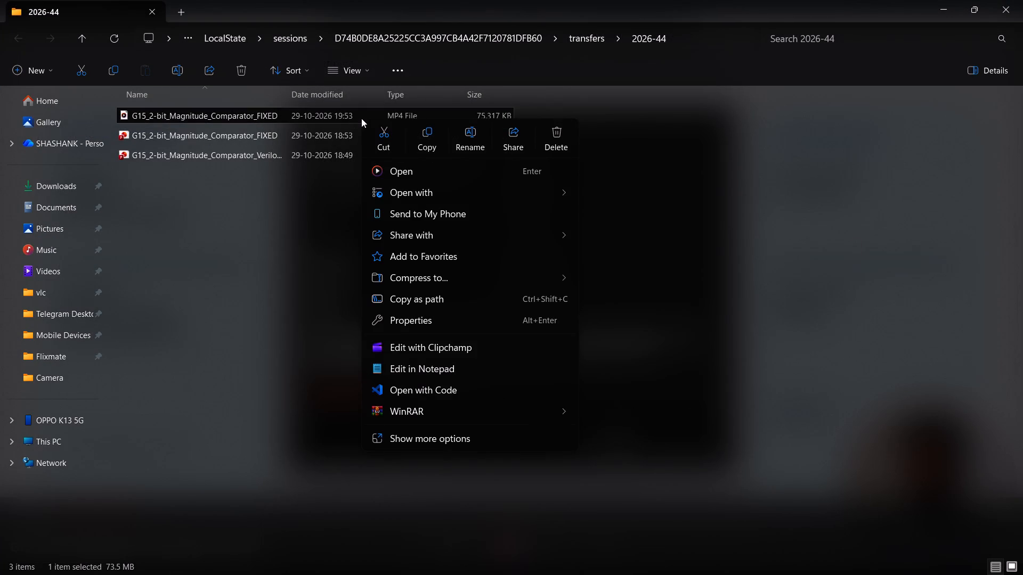